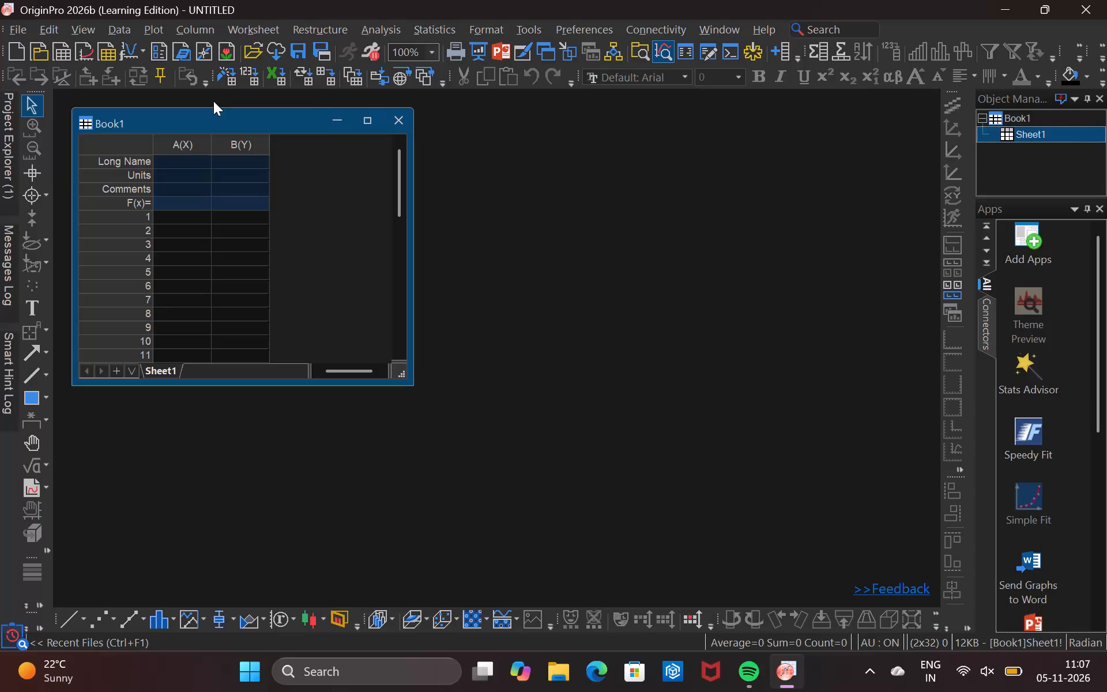
Maximize the Book1 workbook window.
right_click(363, 116)
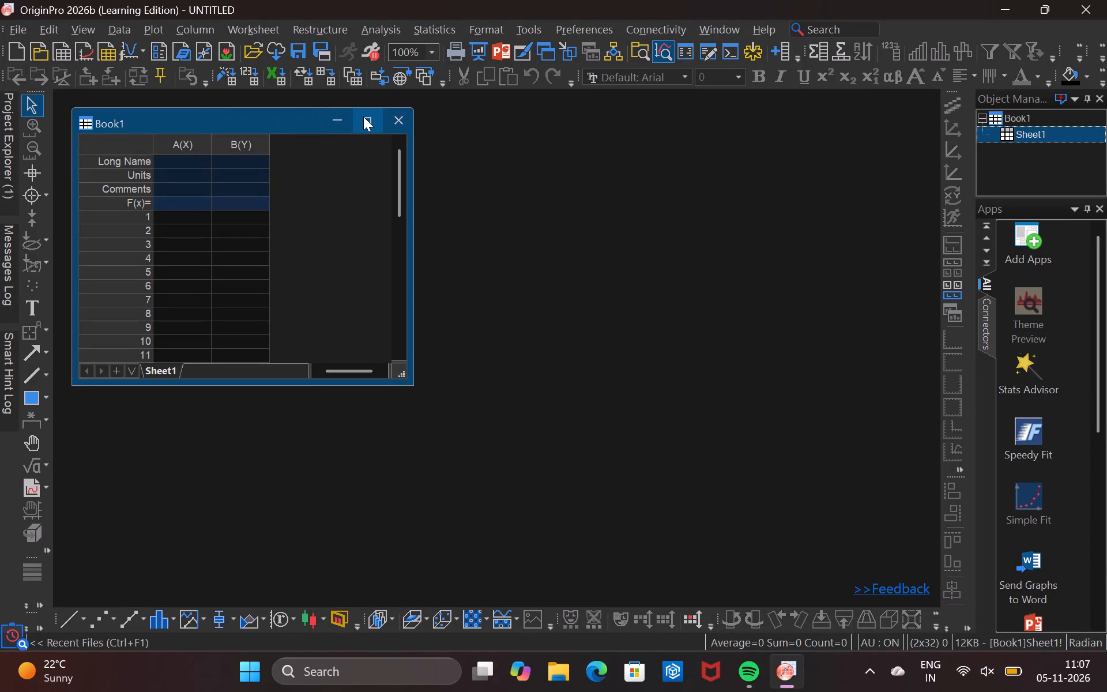
left_click(363, 116)
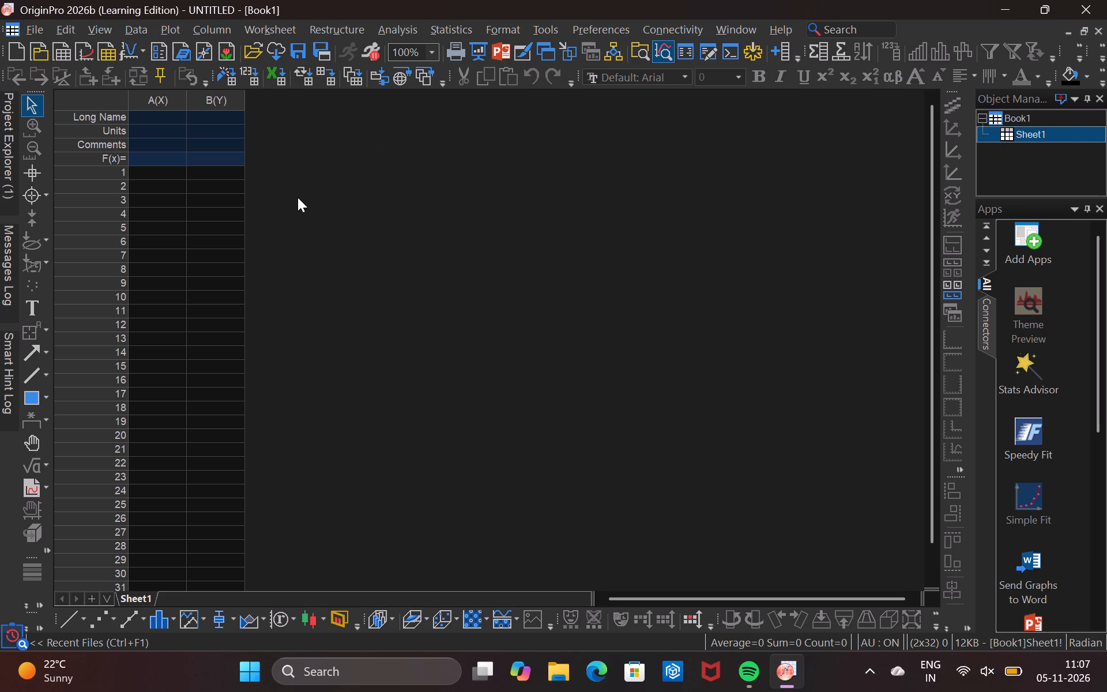
Select the Long Name cell of column A(X) in Sheet1.
left_click(160, 115)
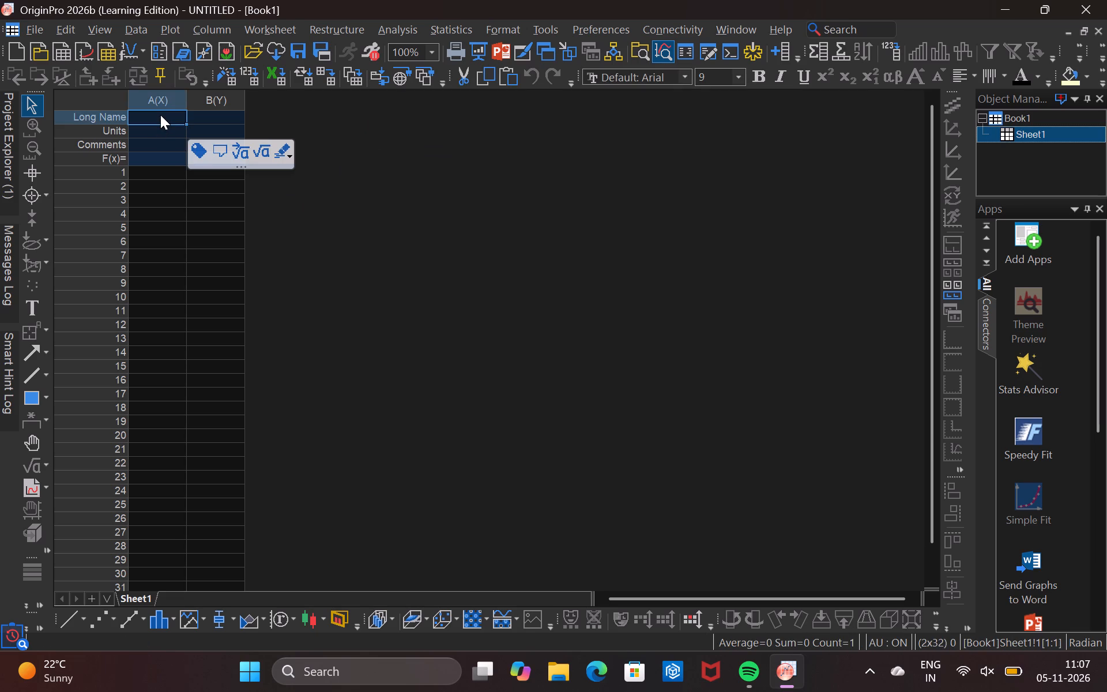
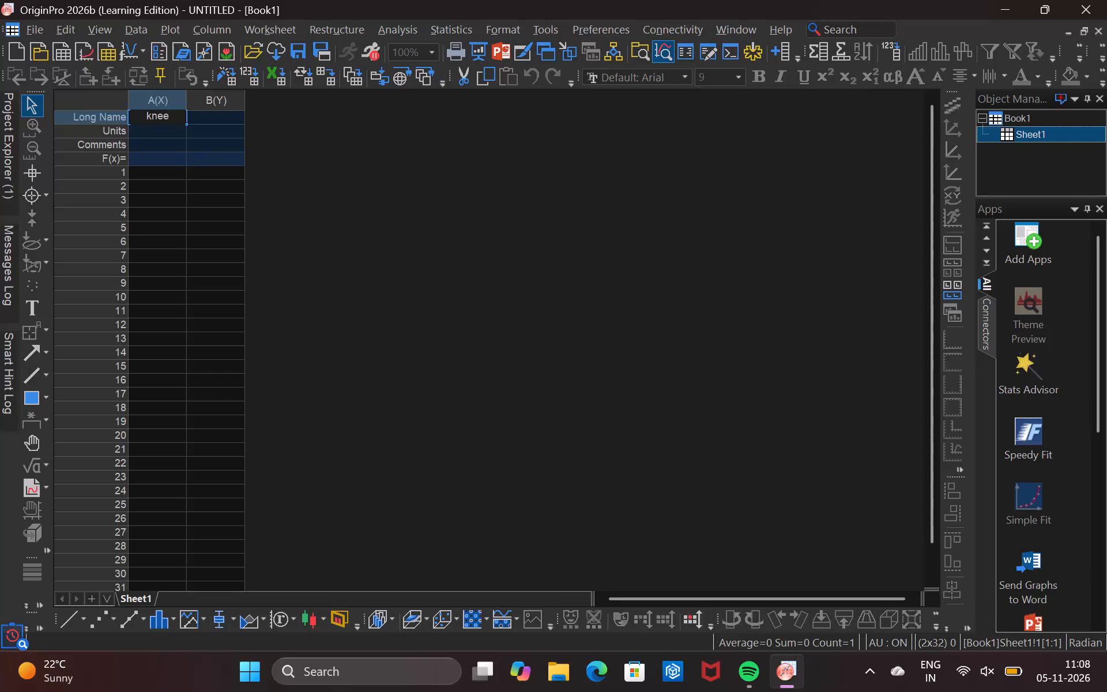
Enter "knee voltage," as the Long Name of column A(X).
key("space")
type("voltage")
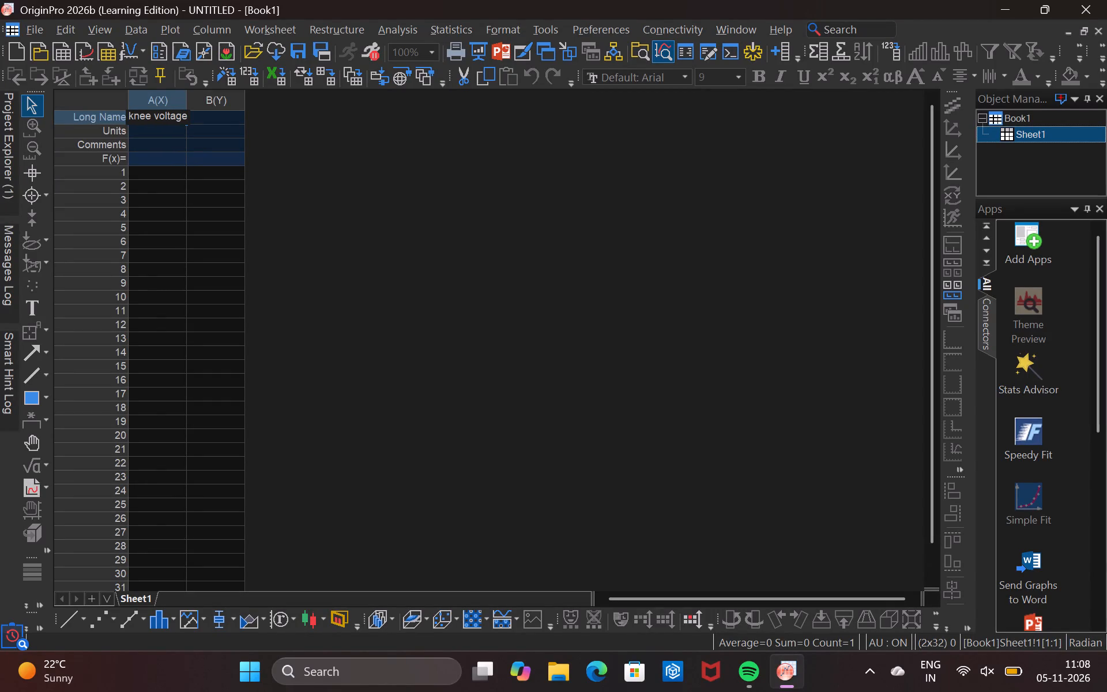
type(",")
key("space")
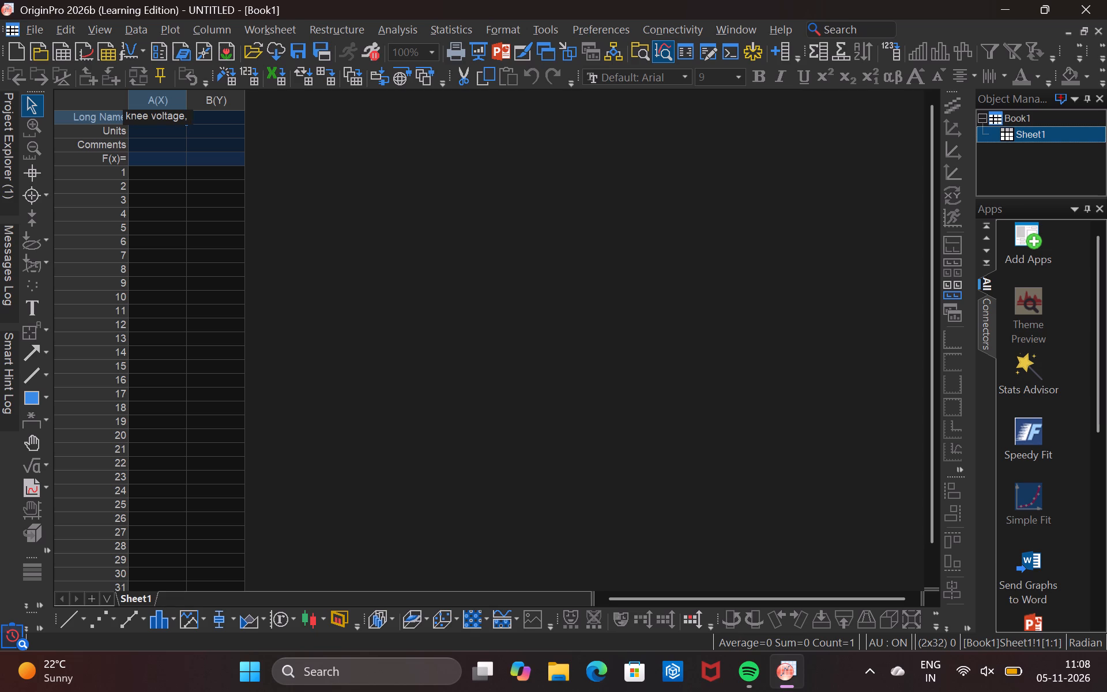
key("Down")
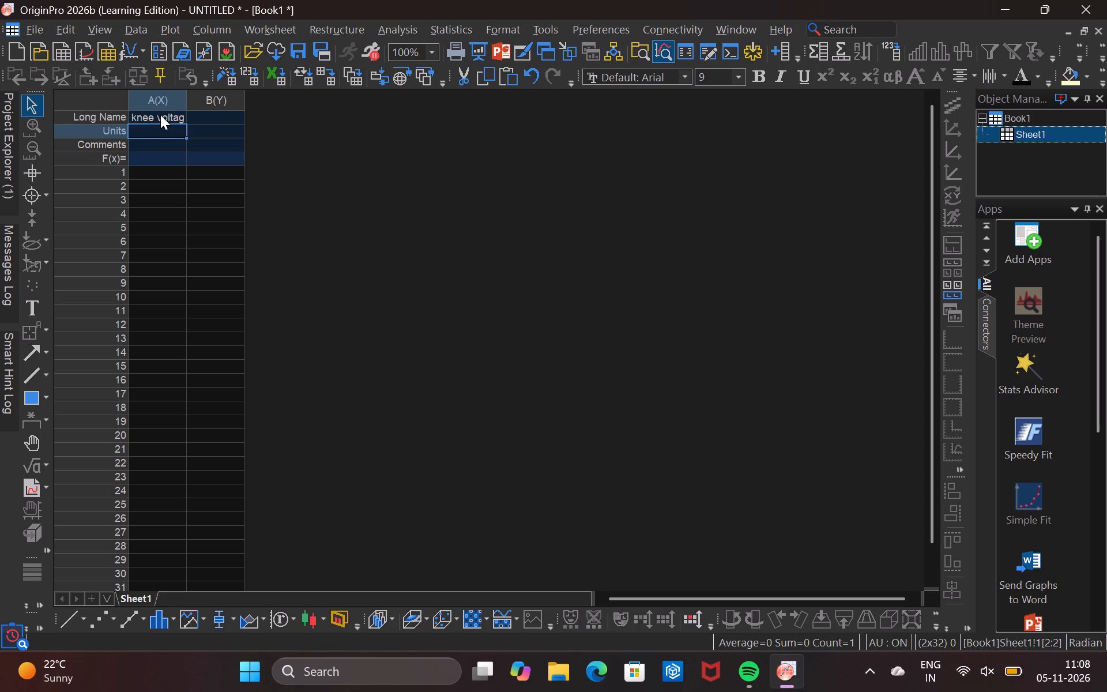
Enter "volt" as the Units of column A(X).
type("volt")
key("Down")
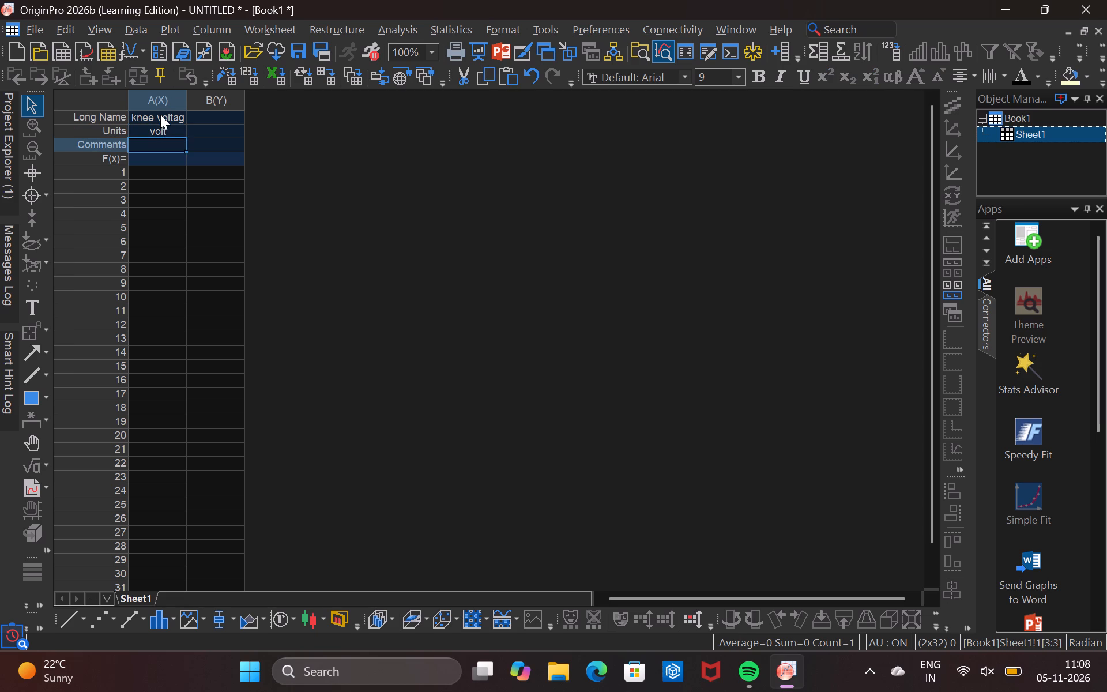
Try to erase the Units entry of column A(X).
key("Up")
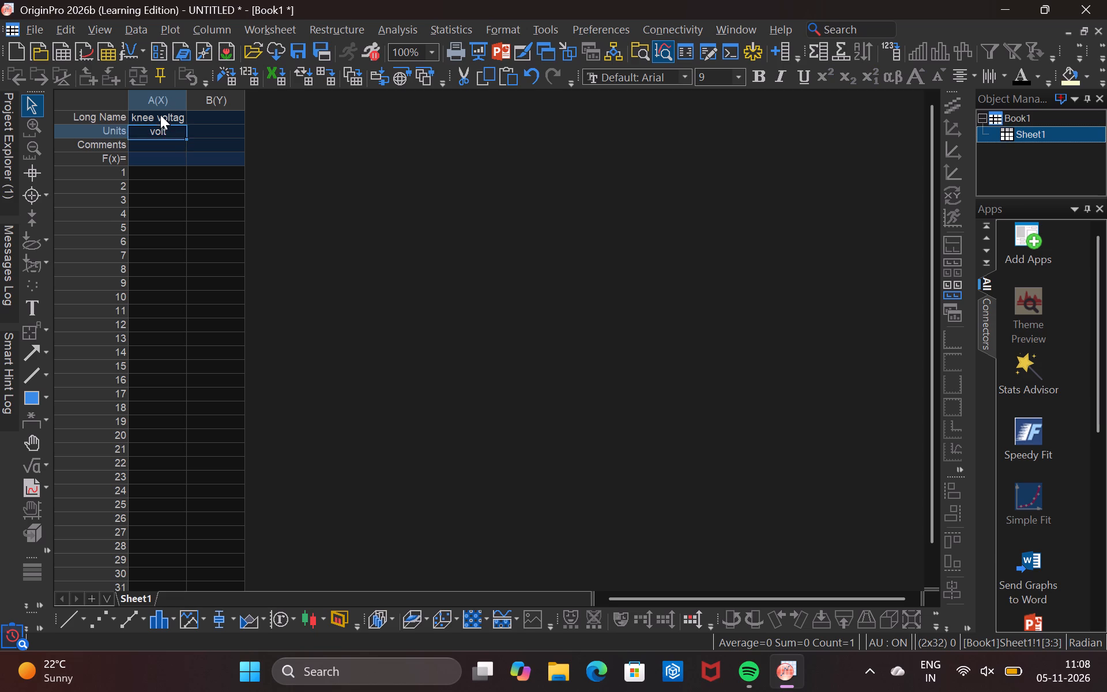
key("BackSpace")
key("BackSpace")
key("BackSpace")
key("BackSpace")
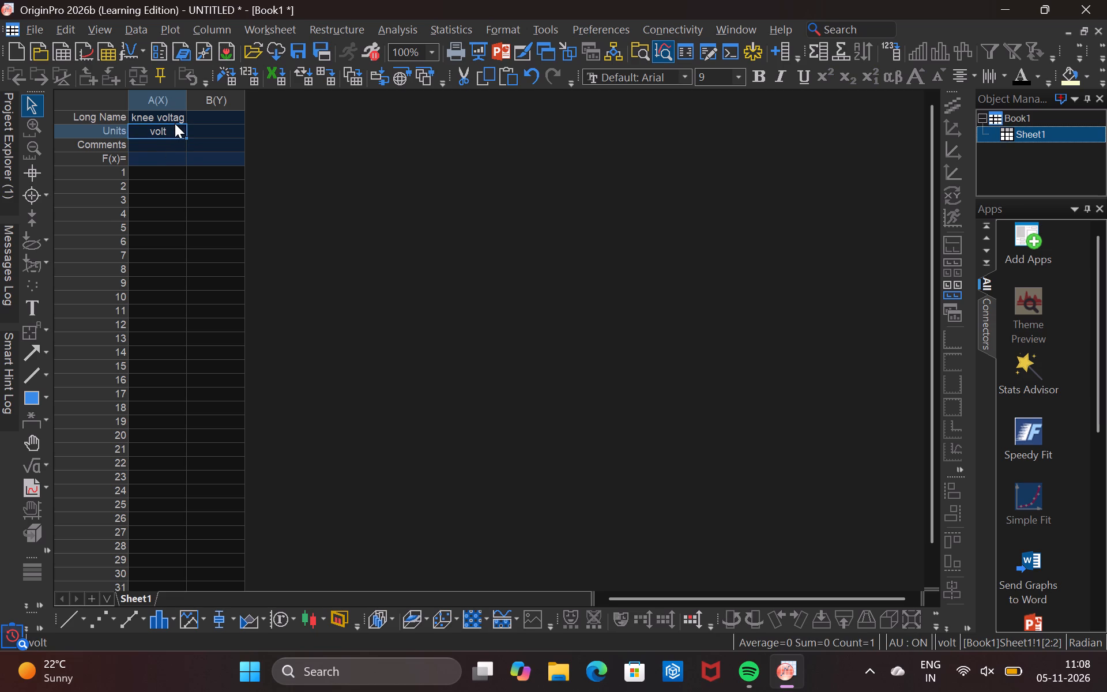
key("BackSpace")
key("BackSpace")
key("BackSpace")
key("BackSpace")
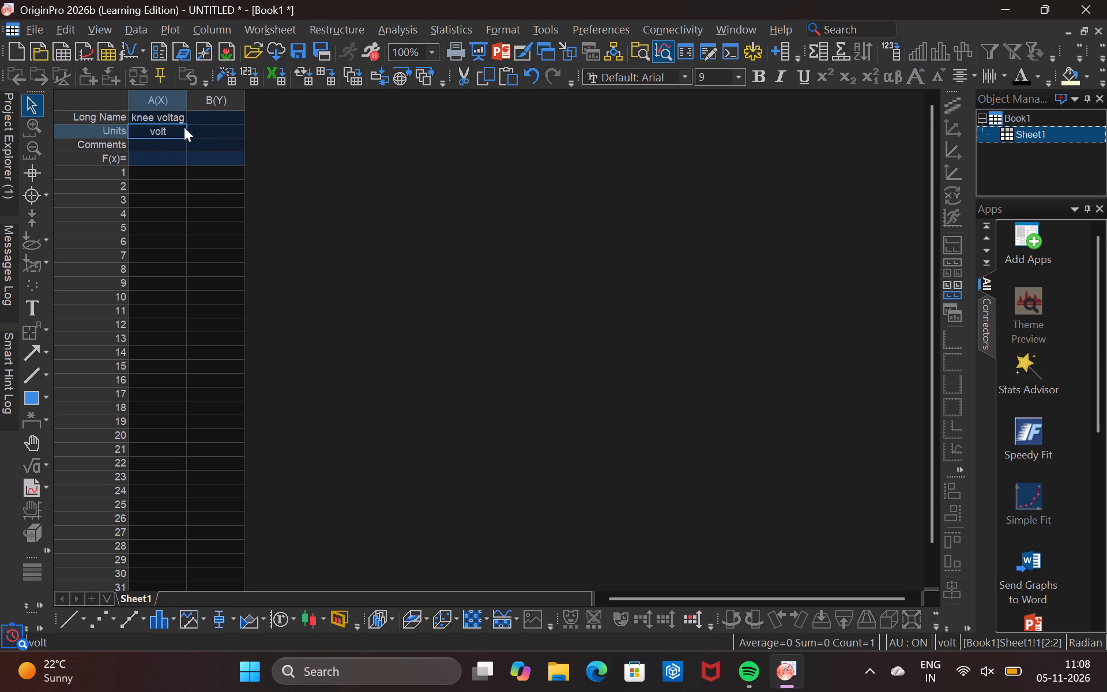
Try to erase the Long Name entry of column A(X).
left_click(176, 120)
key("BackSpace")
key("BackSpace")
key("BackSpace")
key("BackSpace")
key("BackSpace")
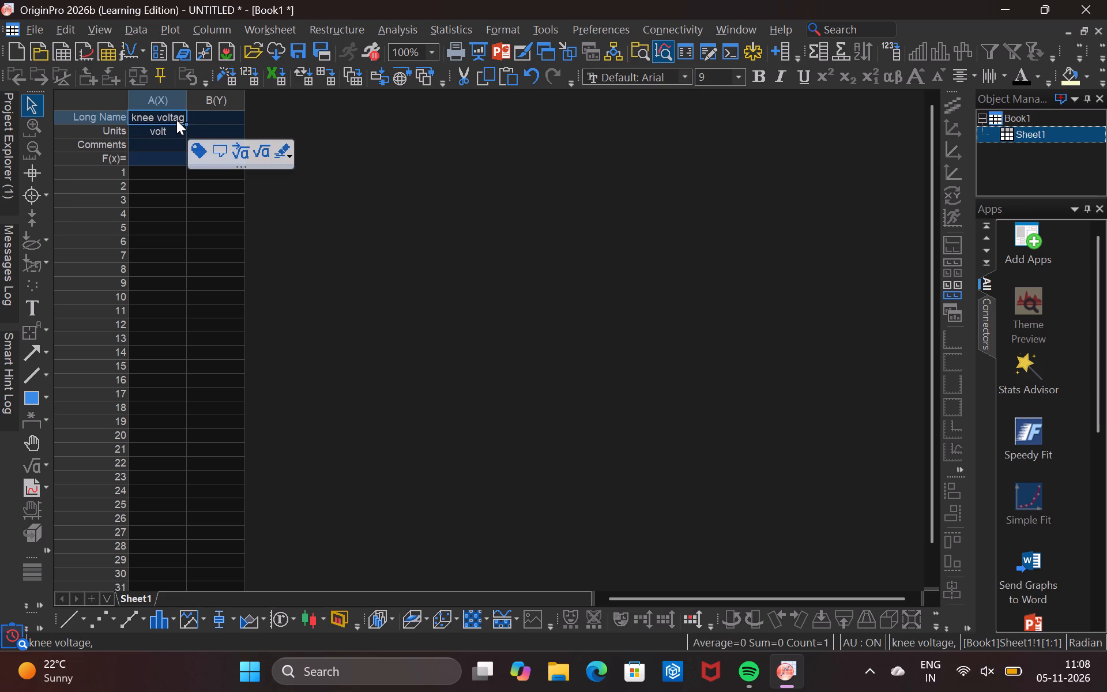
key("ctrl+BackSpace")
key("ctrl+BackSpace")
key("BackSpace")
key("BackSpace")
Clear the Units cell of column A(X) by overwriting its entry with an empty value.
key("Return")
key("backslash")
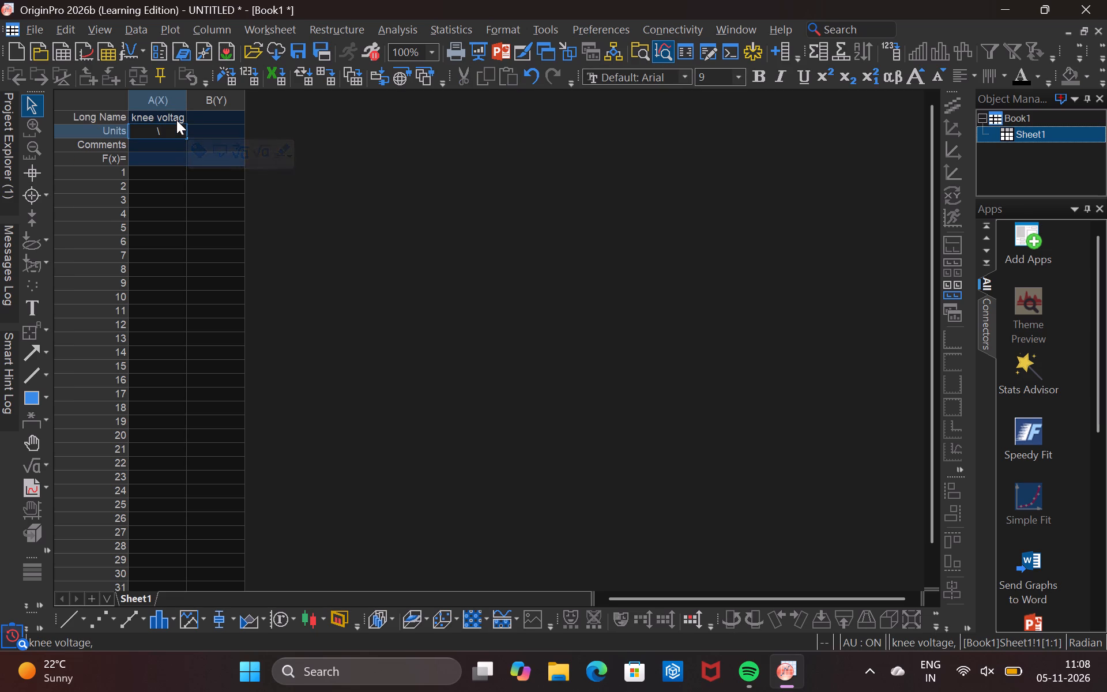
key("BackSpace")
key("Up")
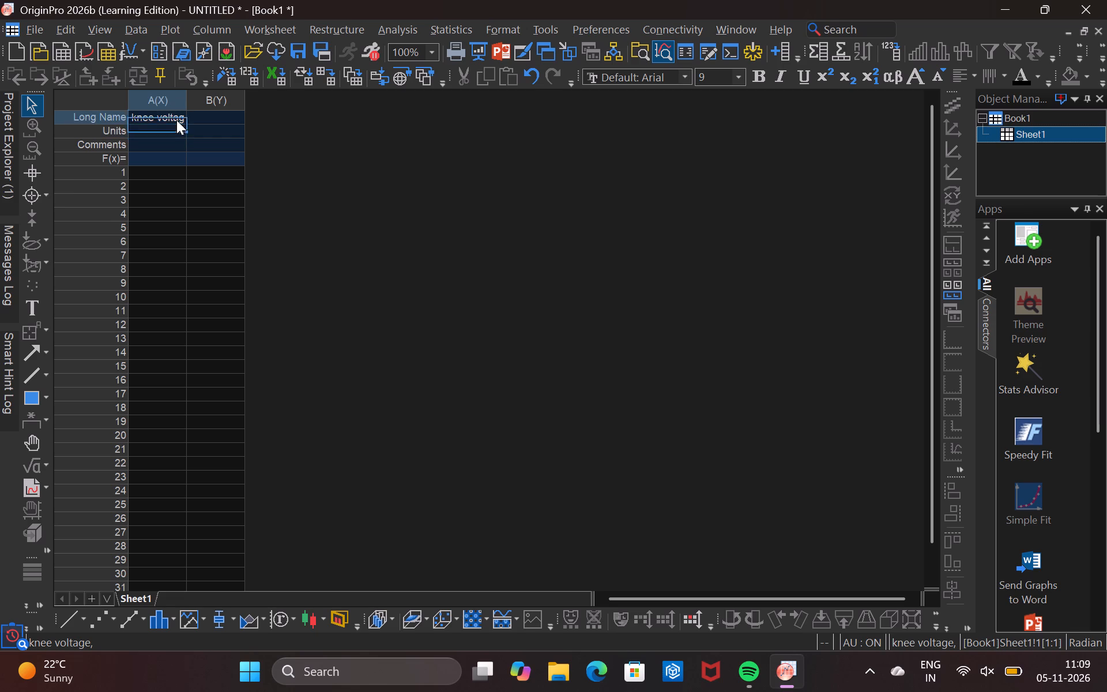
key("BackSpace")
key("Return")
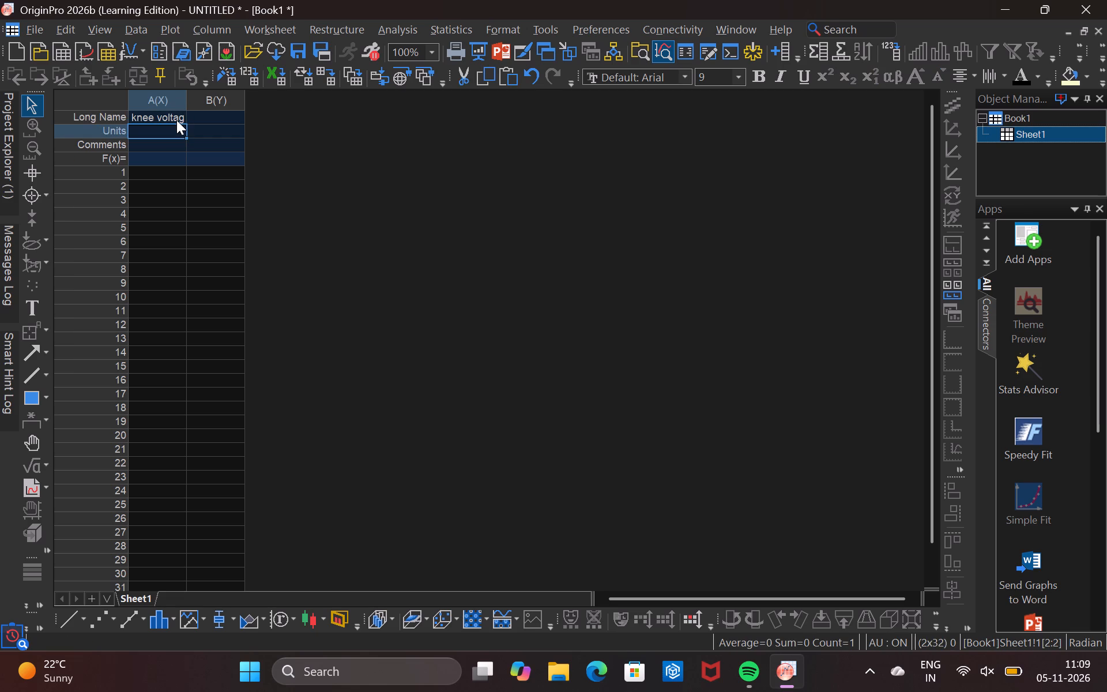
Replace the Long Name text of column A(X) with "1 / lamda".
key("Up")
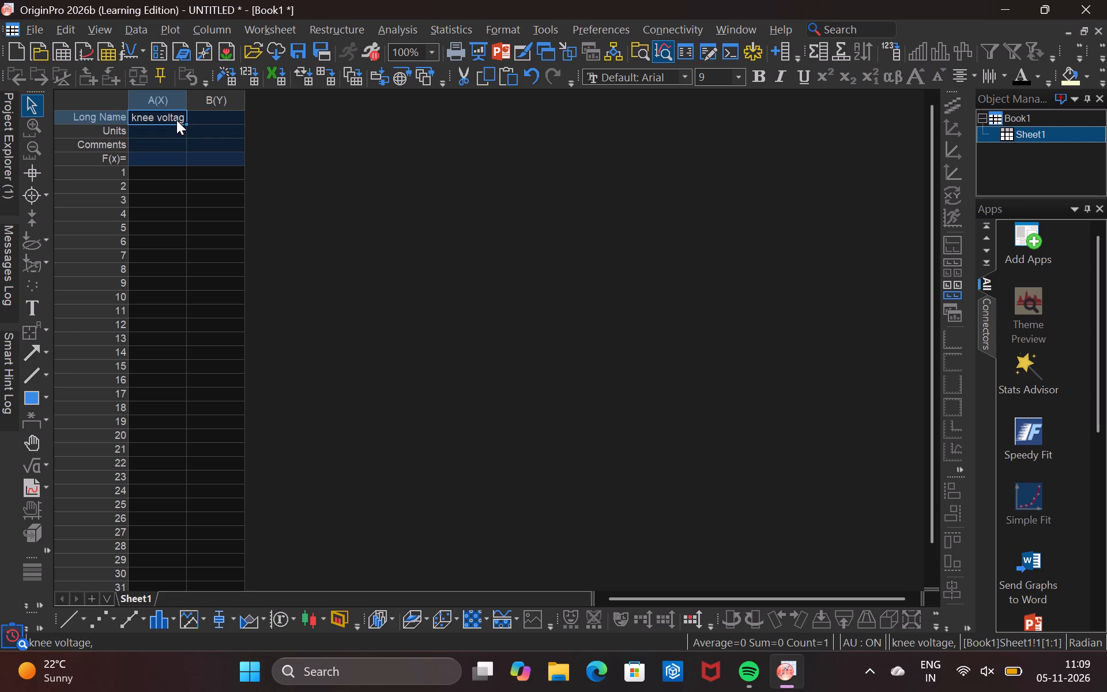
key("BackSpace")
key("BackSpace")
key("BackSpace")
key("BackSpace")
key("BackSpace")
key("BackSpace")
key("BackSpace")
key("BackSpace")
key("BackSpace")
key("BackSpace")
key("BackSpace")
key("BackSpace")
key("BackSpace")
key("BackSpace")
key("BackSpace")
key("BackSpace")
key("BackSpace")
key("BackSpace")
key("BackSpace")
key("BackSpace")
key("space")
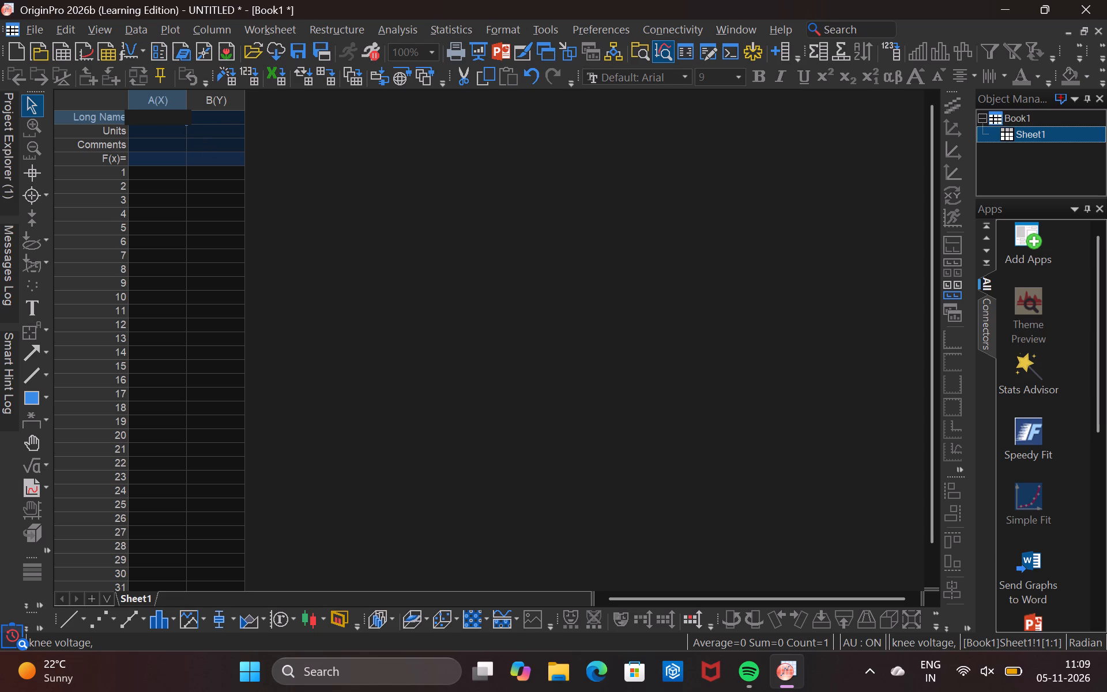
left_click(180, 114)
left_click(180, 114)
key("1")
key("space")
type("/")
key("space")
type("la")
type("mda")
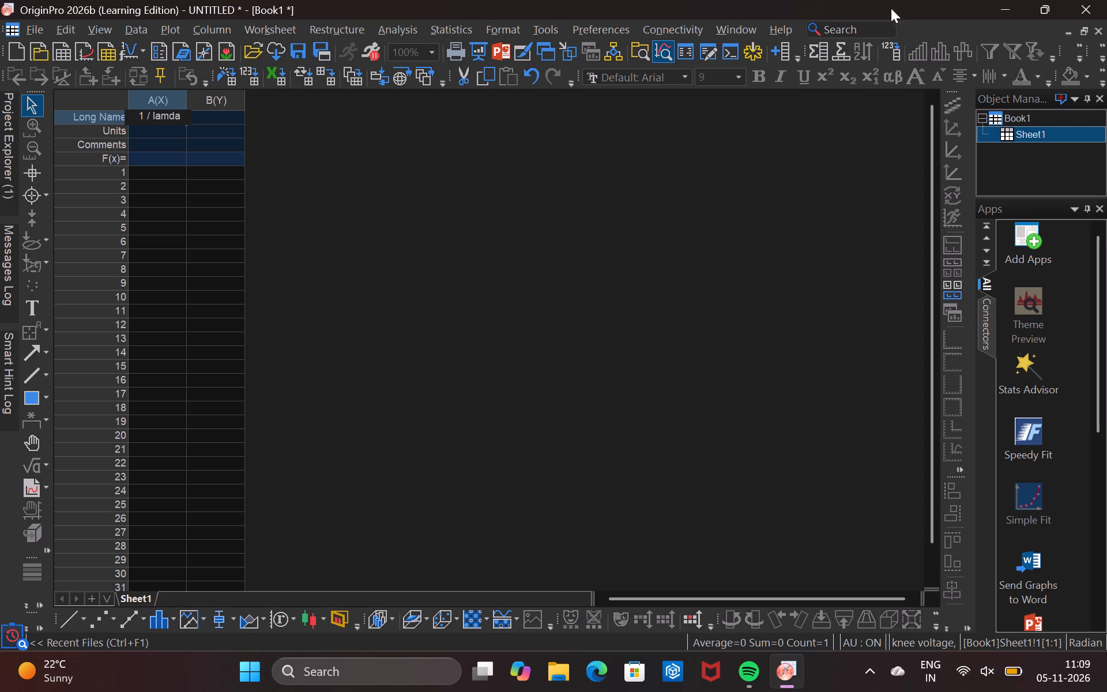
Minimize the current Origin window and launch a new Origin 2026b session from the desktop.
left_click(996, 10)
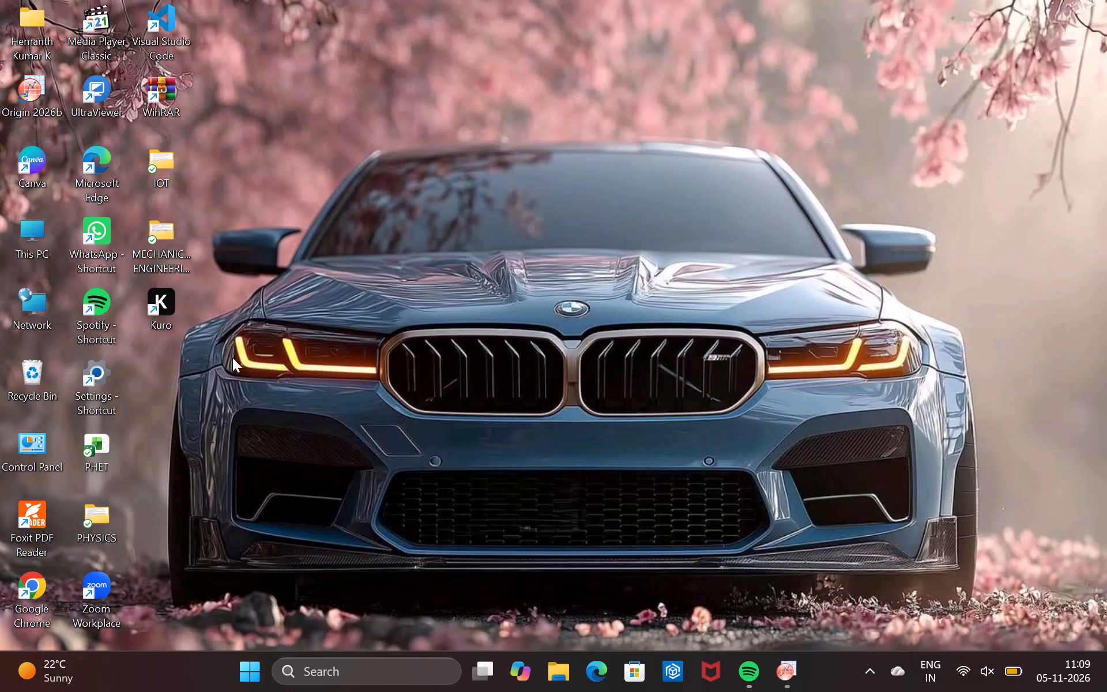
double_click(23, 100)
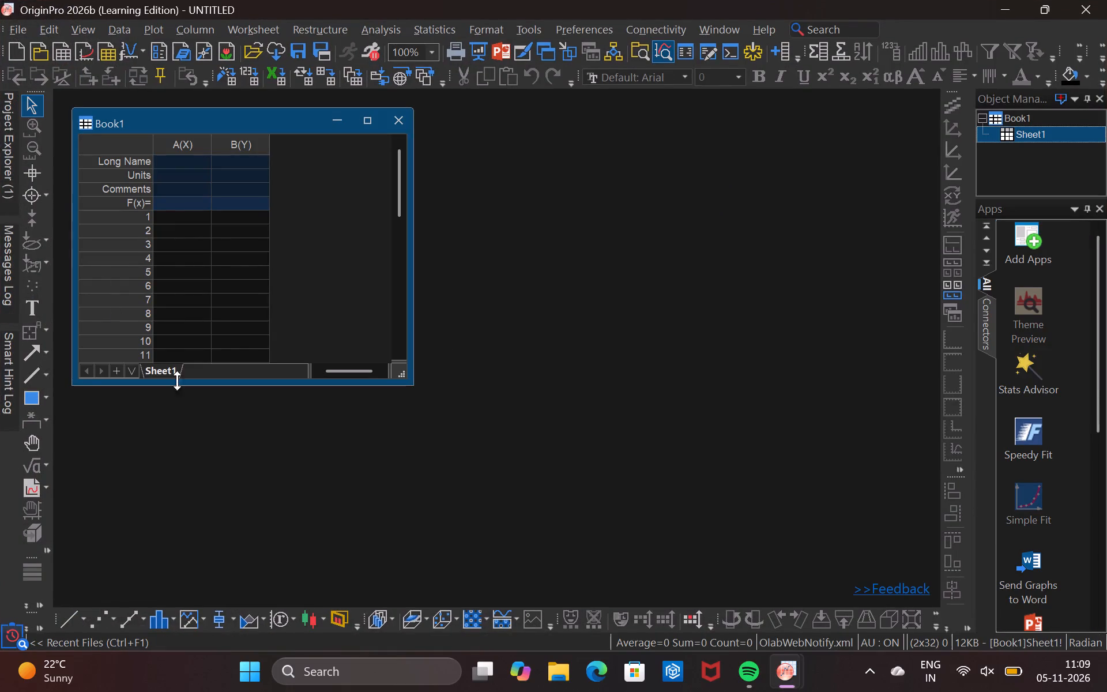
Switch to Windows Settings, set the color mode to Light, and minimize the Settings window.
left_click(261, 673)
left_click(561, 264)
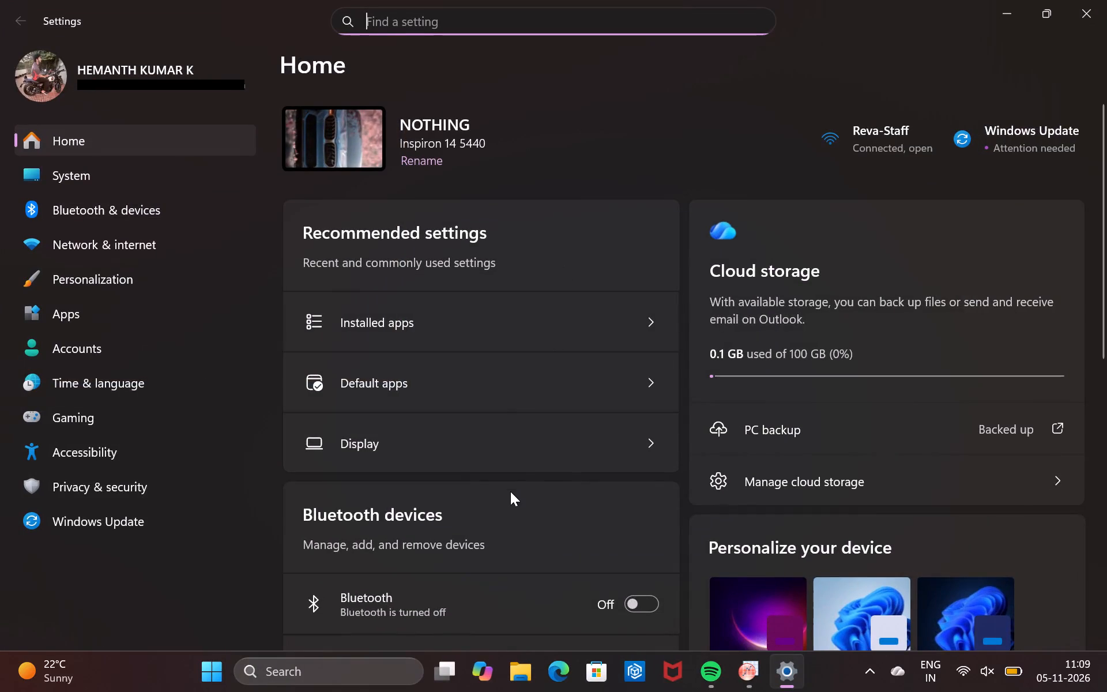
scroll(510, 491, "down", 1)
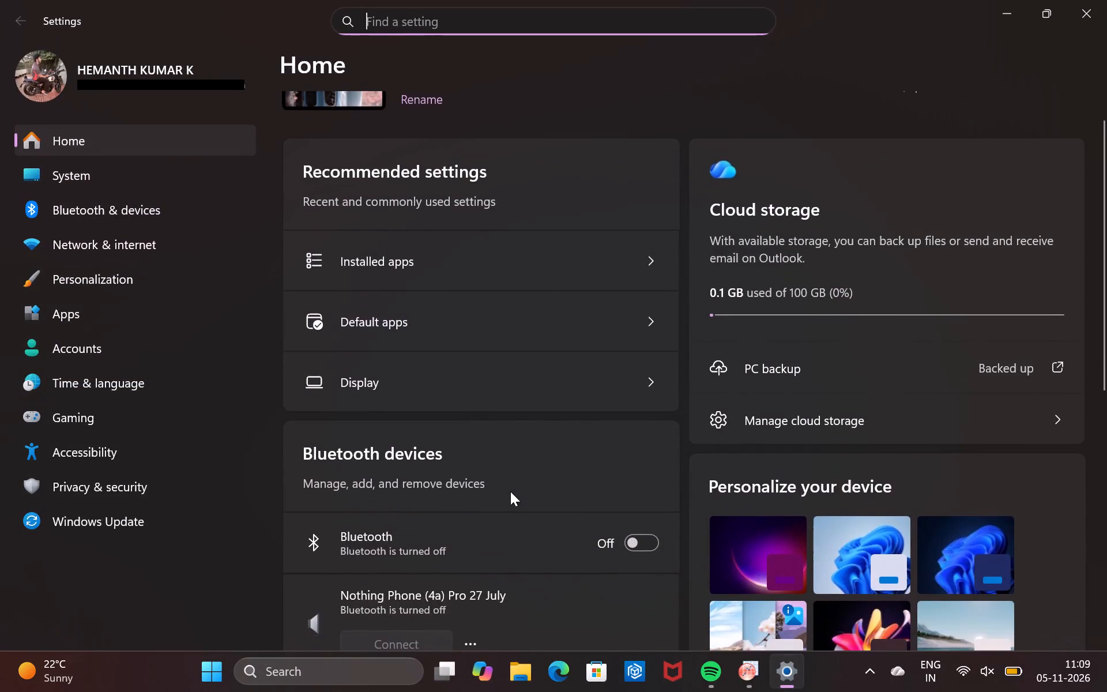
scroll(510, 491, "down", 2)
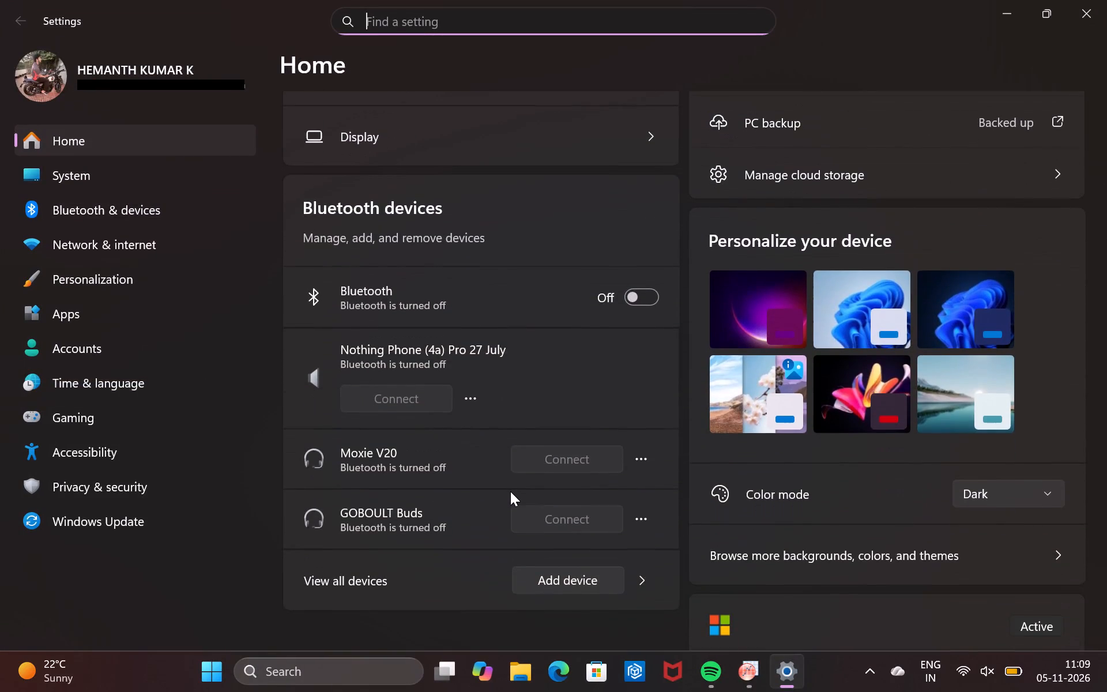
scroll(510, 491, "up", 7)
left_click(501, 129)
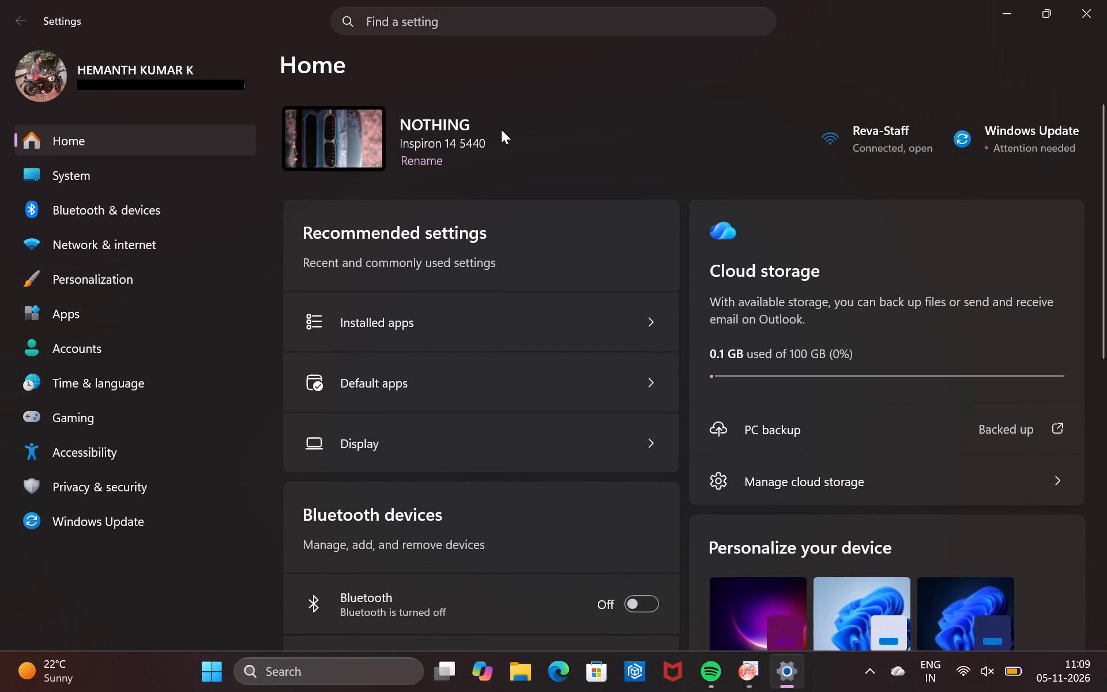
scroll(826, 322, "down", 2)
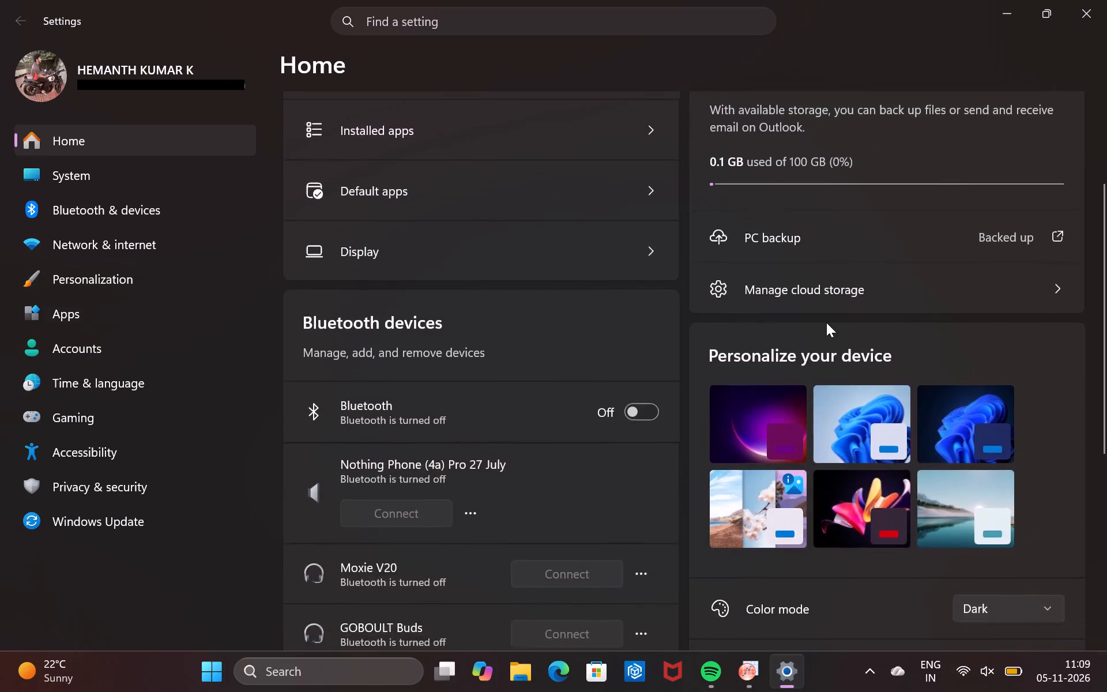
scroll(826, 322, "down", 2)
left_click(964, 285)
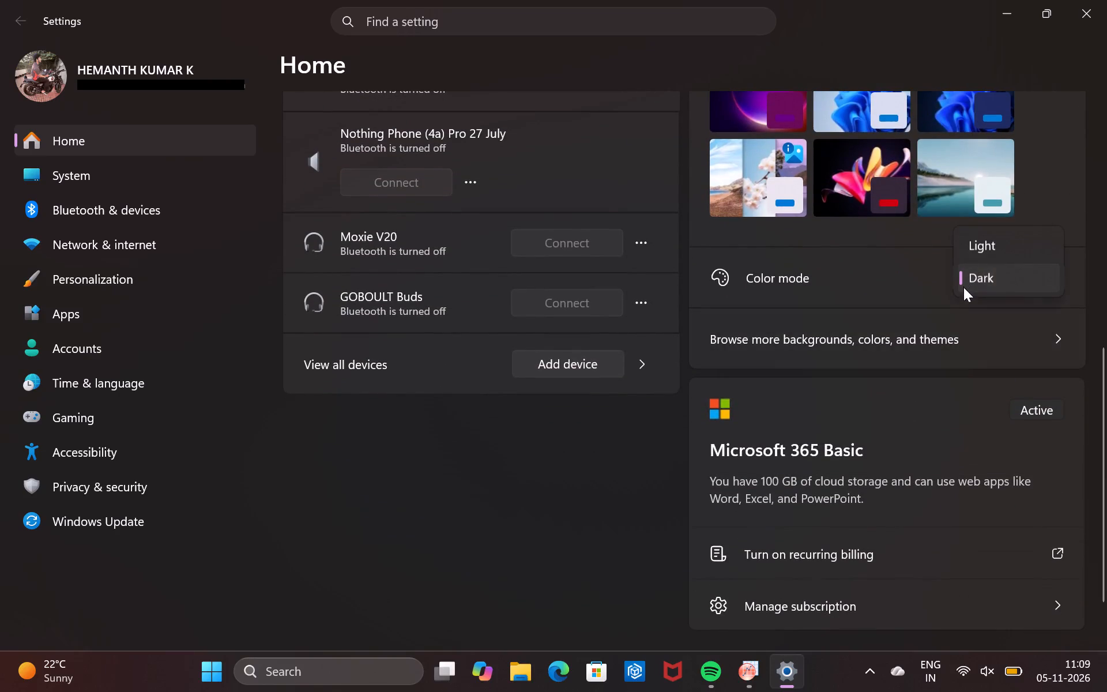
left_click(991, 250)
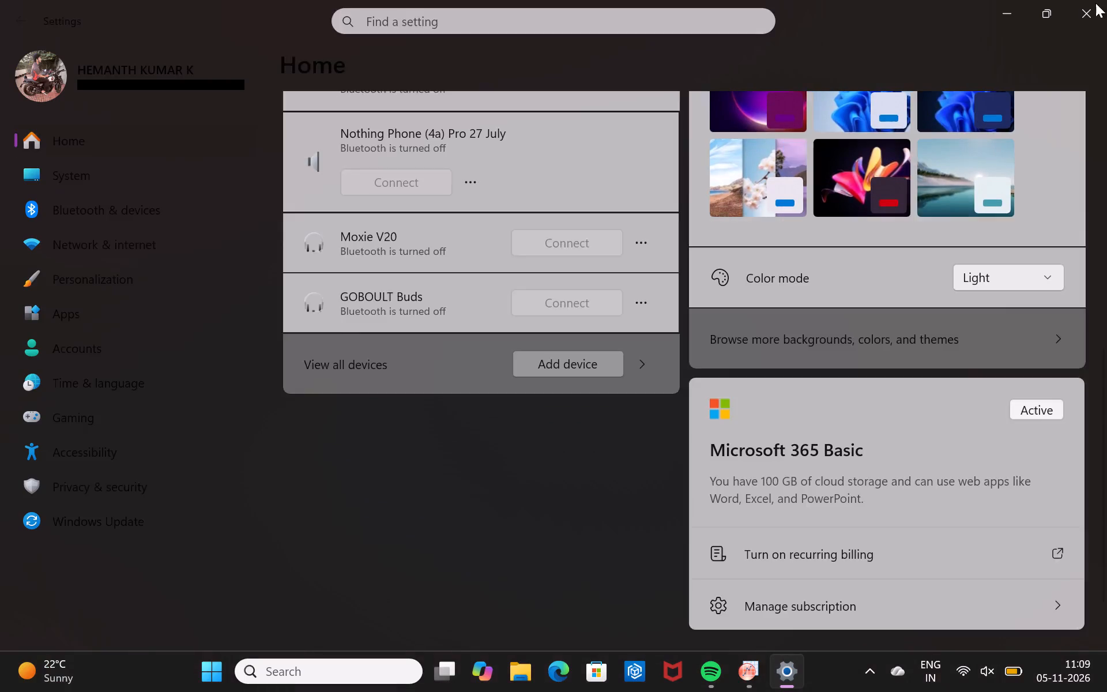
left_click(1006, 6)
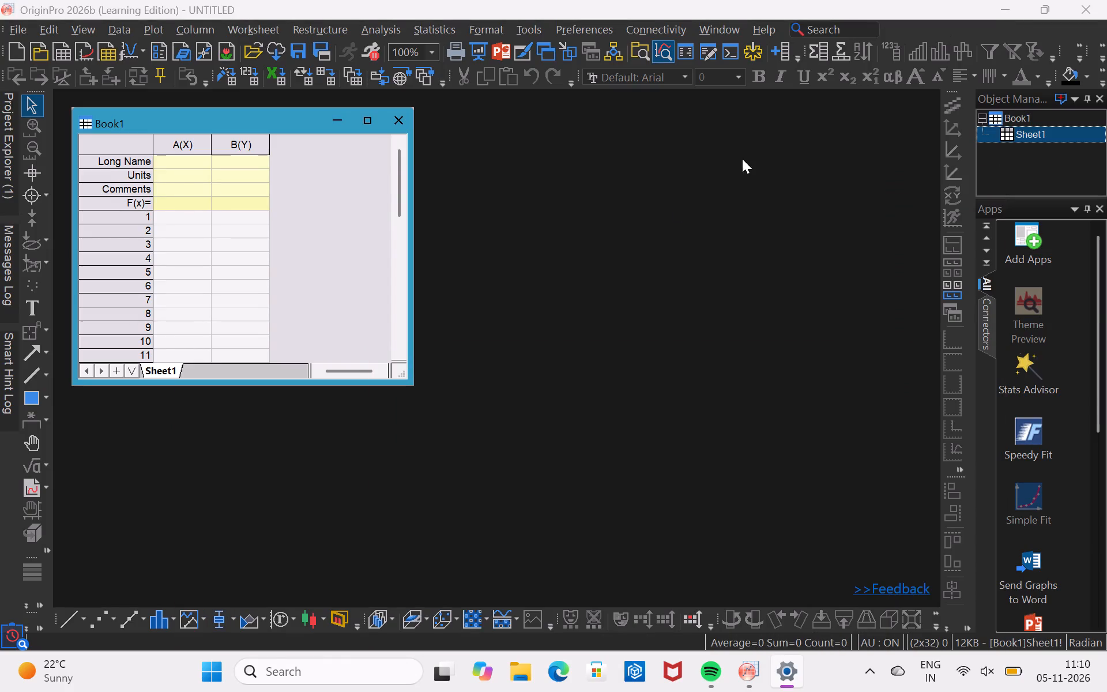
Maximize the Book1 workbook window in the new Origin session.
left_click(366, 121)
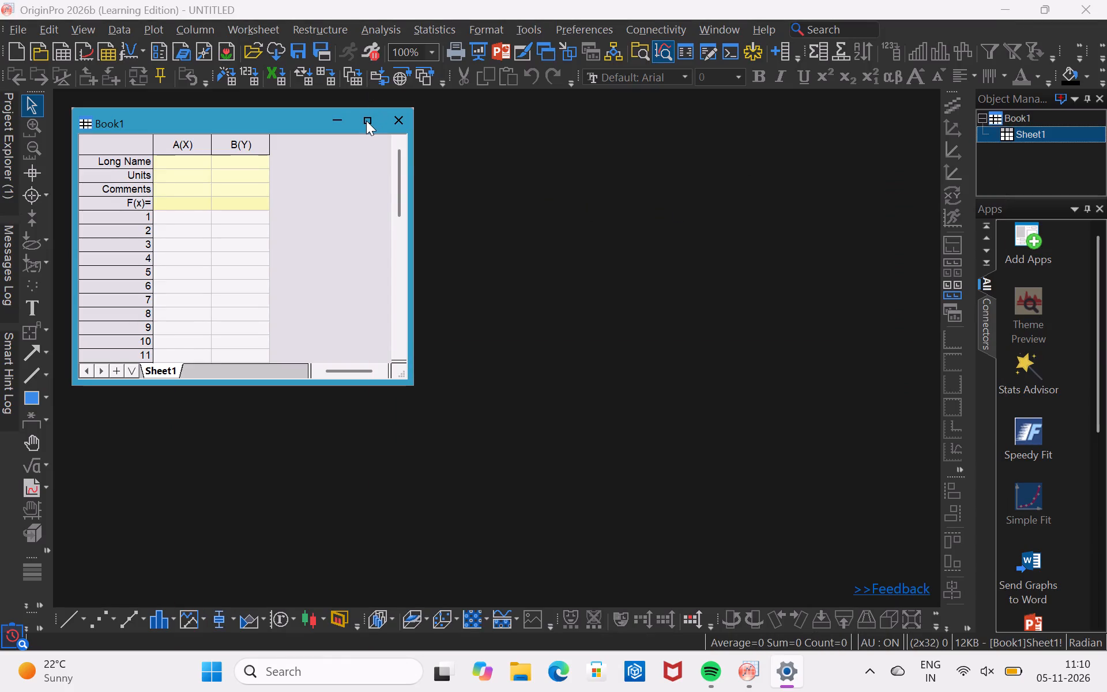
left_click(366, 121)
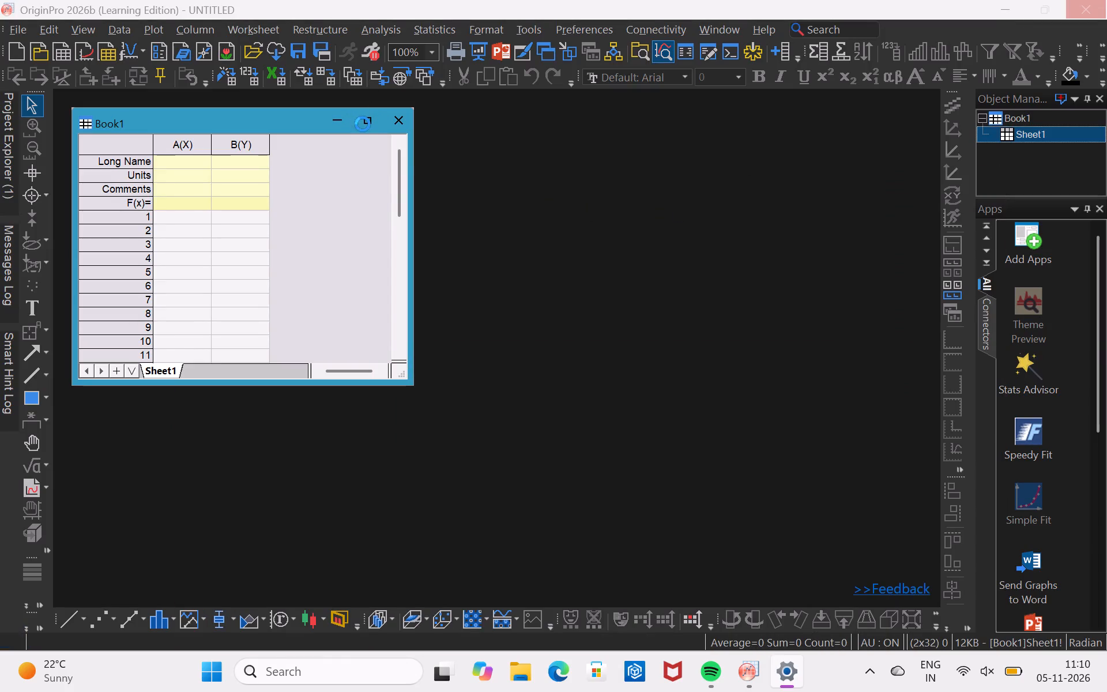
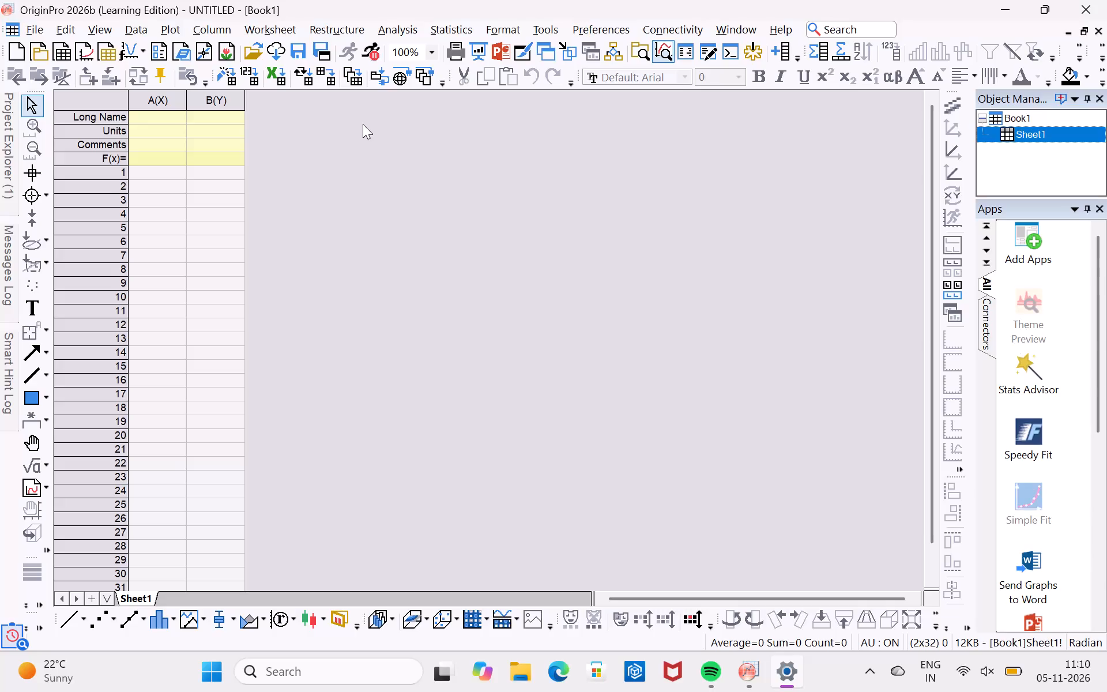
Enter the Long Names "1 / lamda" for column A(X) and "knee voltage" for column B(Y).
left_click(165, 115)
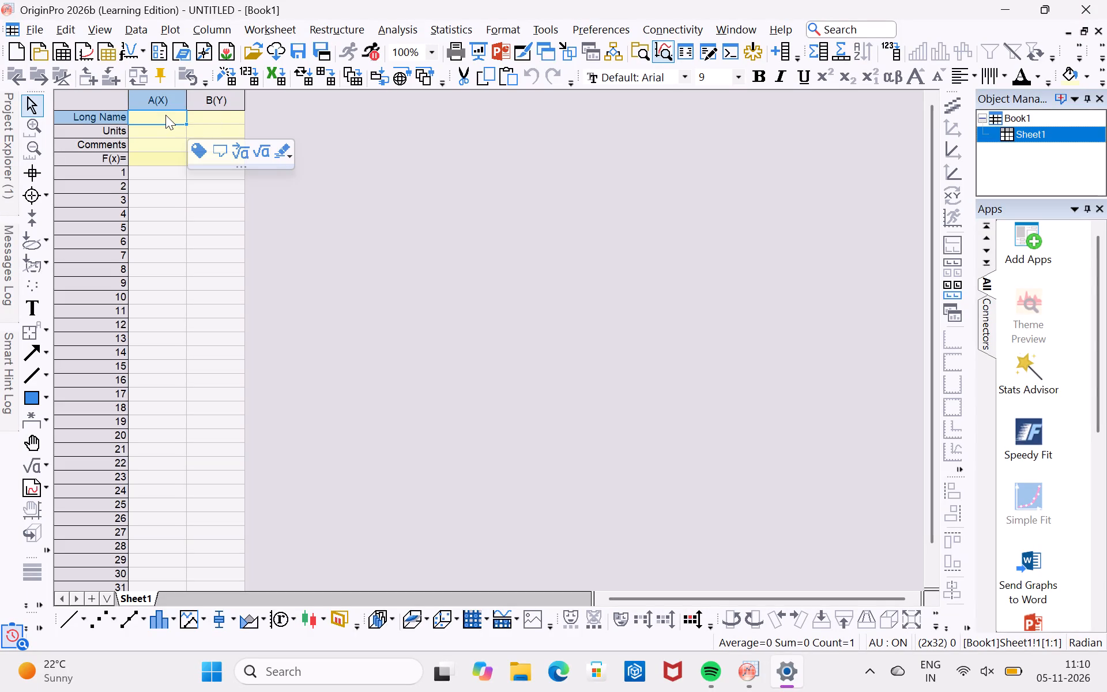
type("1 /")
key("space")
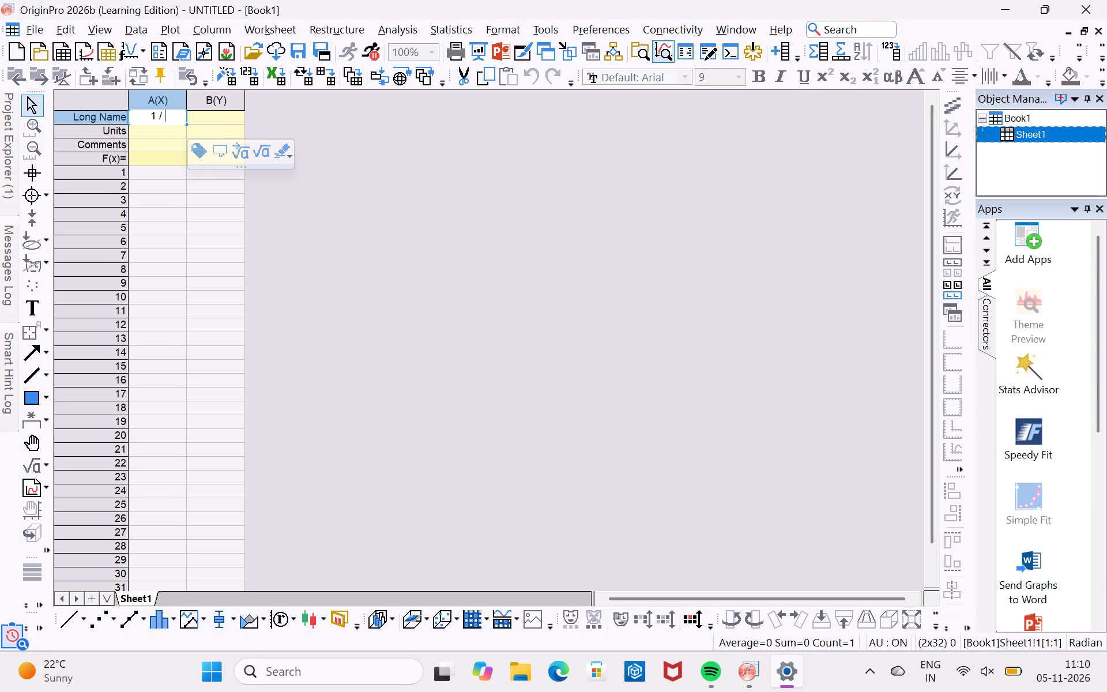
type("lamda")
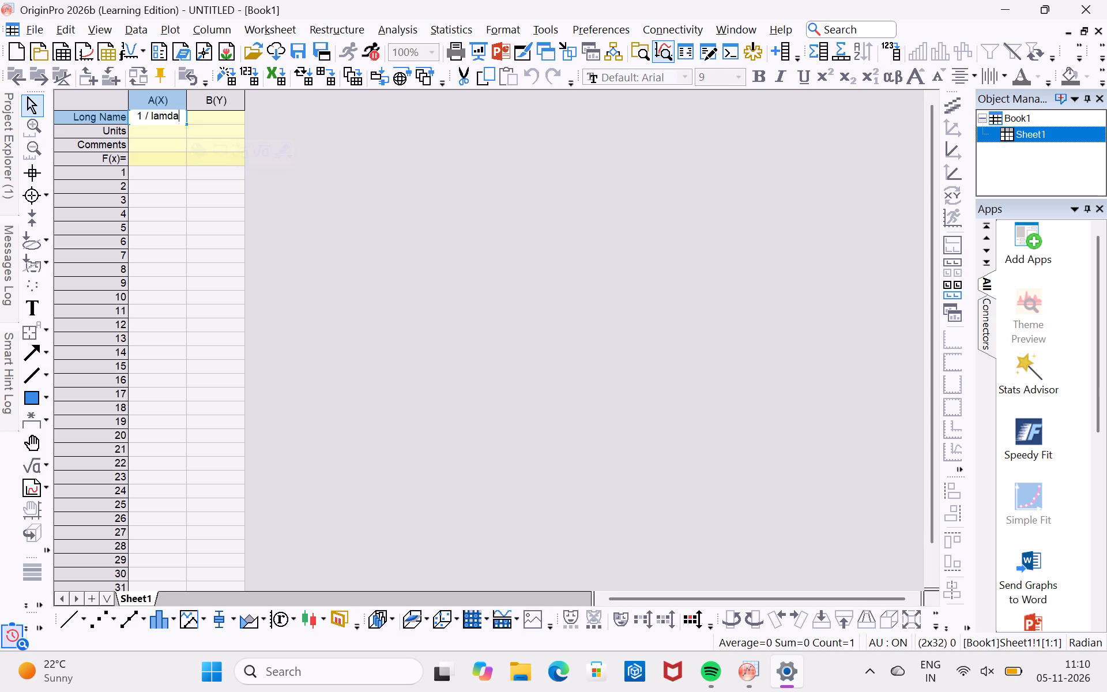
key("Right")
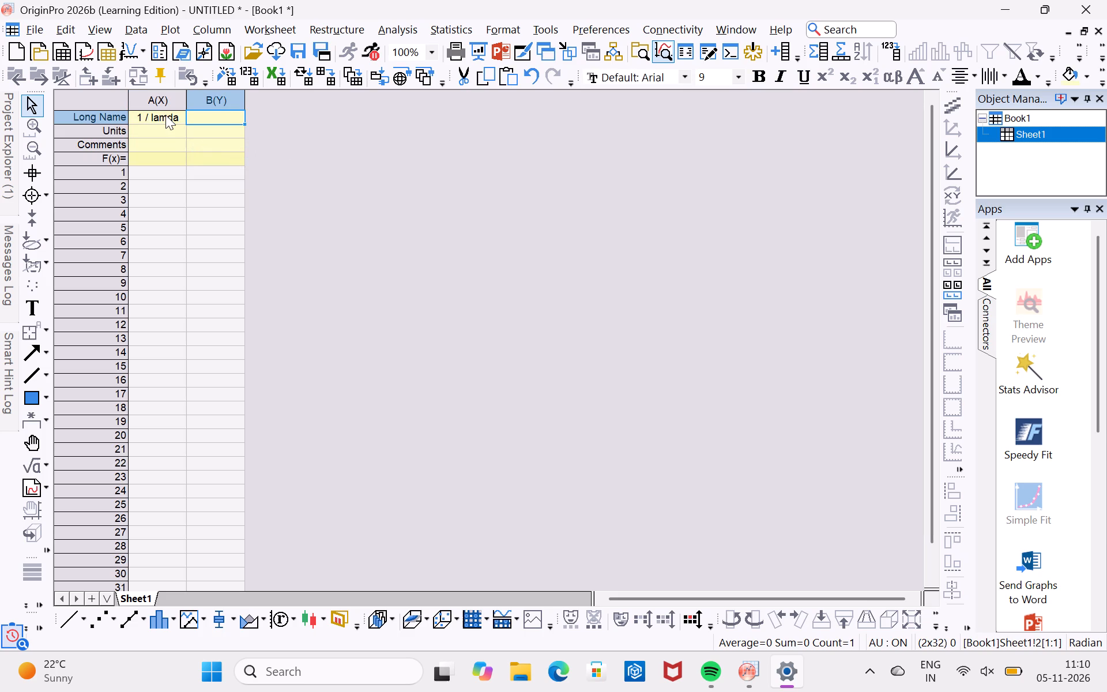
type("knee")
key("space")
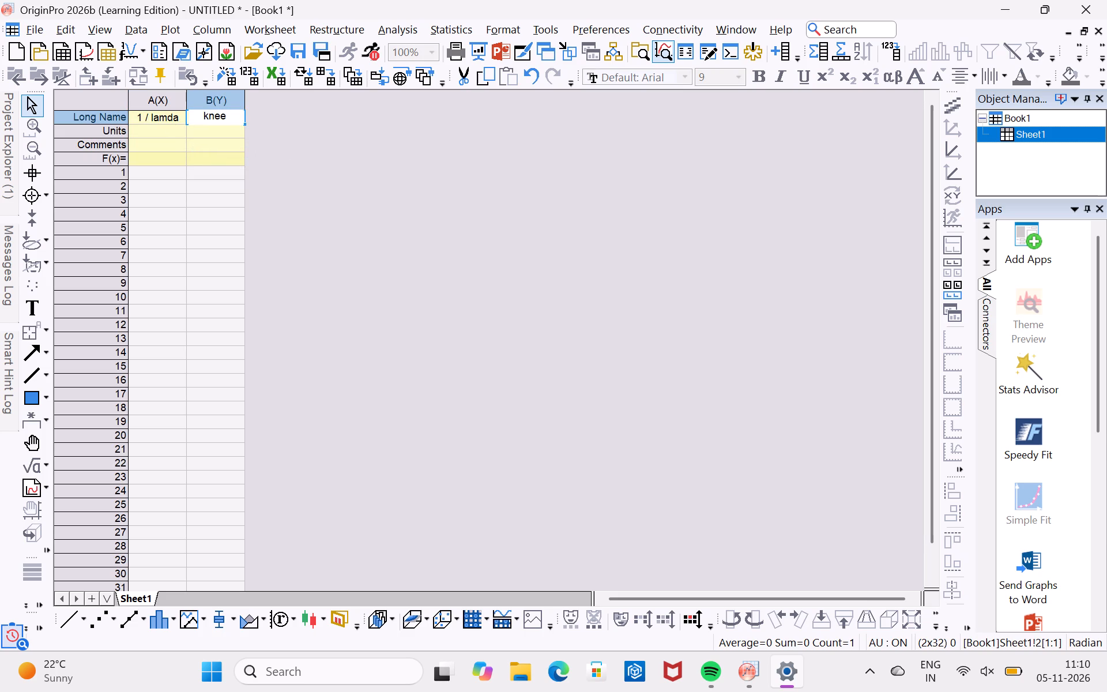
type("vola")
key("BackSpace")
type("tage")
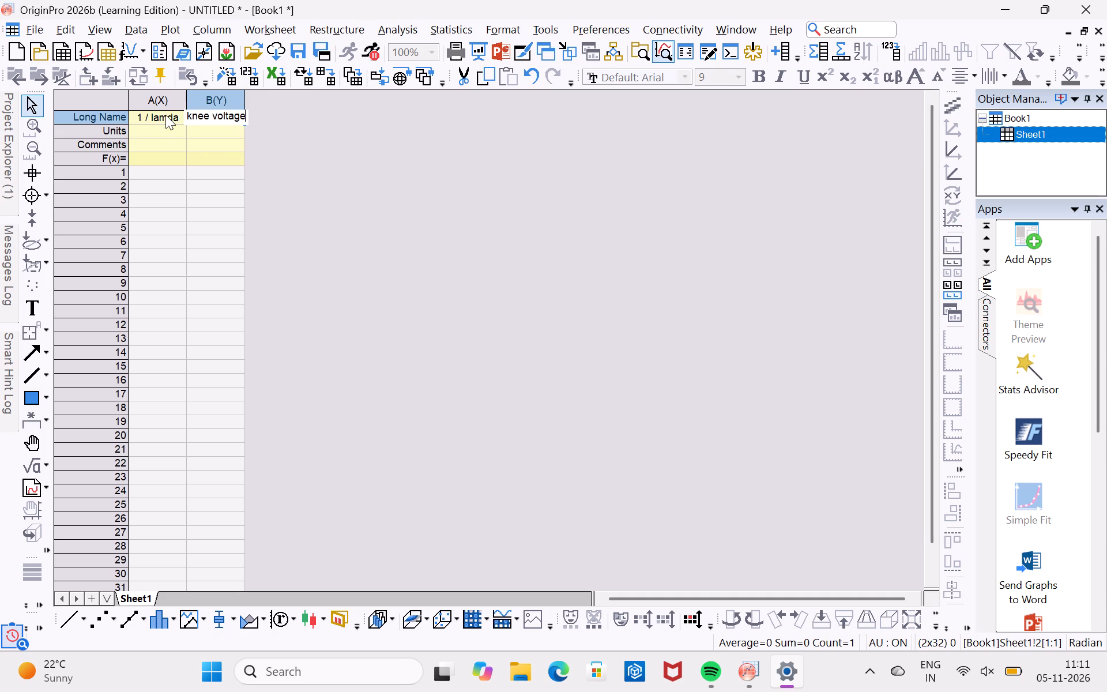
key("Down")
Enter the Units "1 / m" for column A(X) and "volt" for column B(Y).
key("Left")
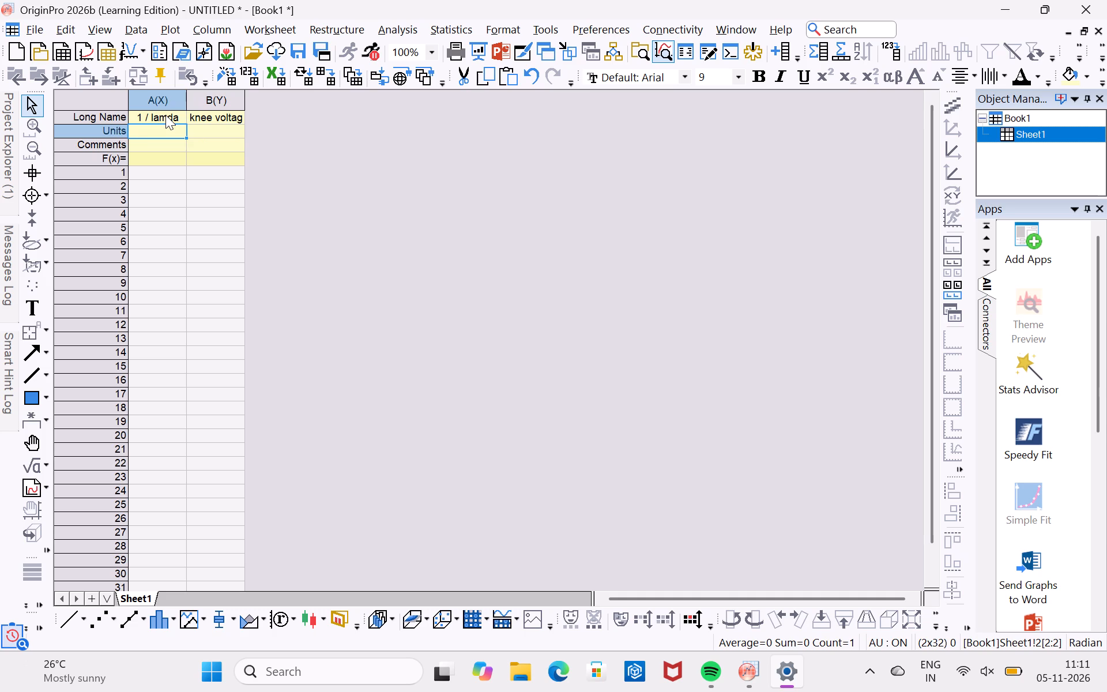
key("1")
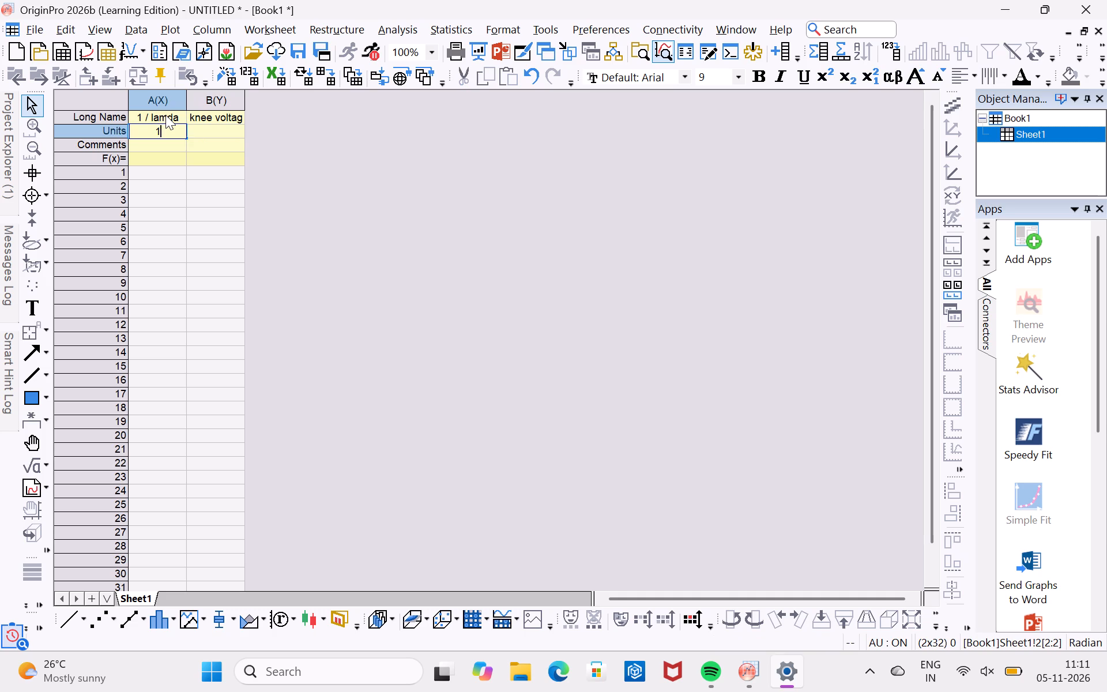
key("space")
type("/")
key("space")
key("m")
key("Right")
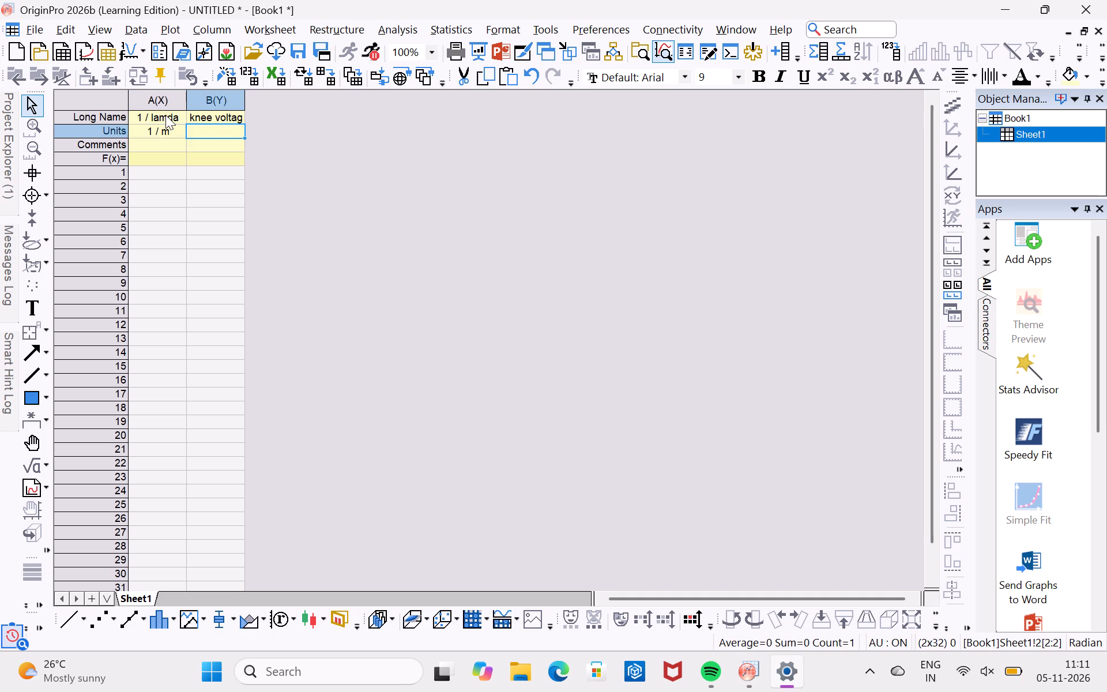
type("volt")
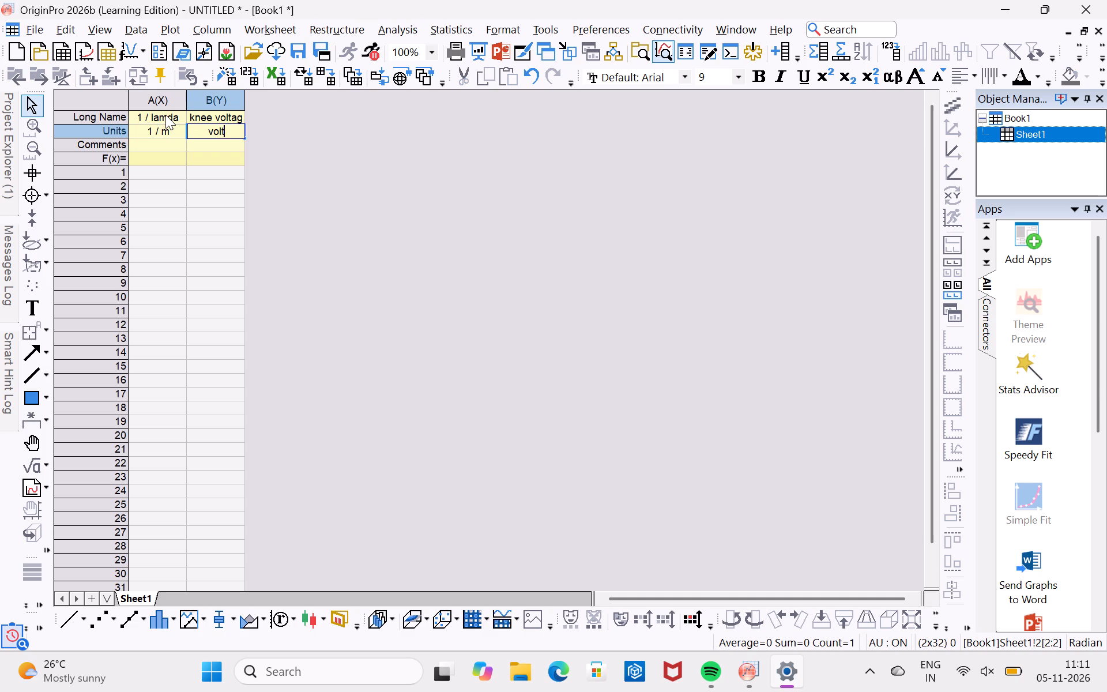
key("Down")
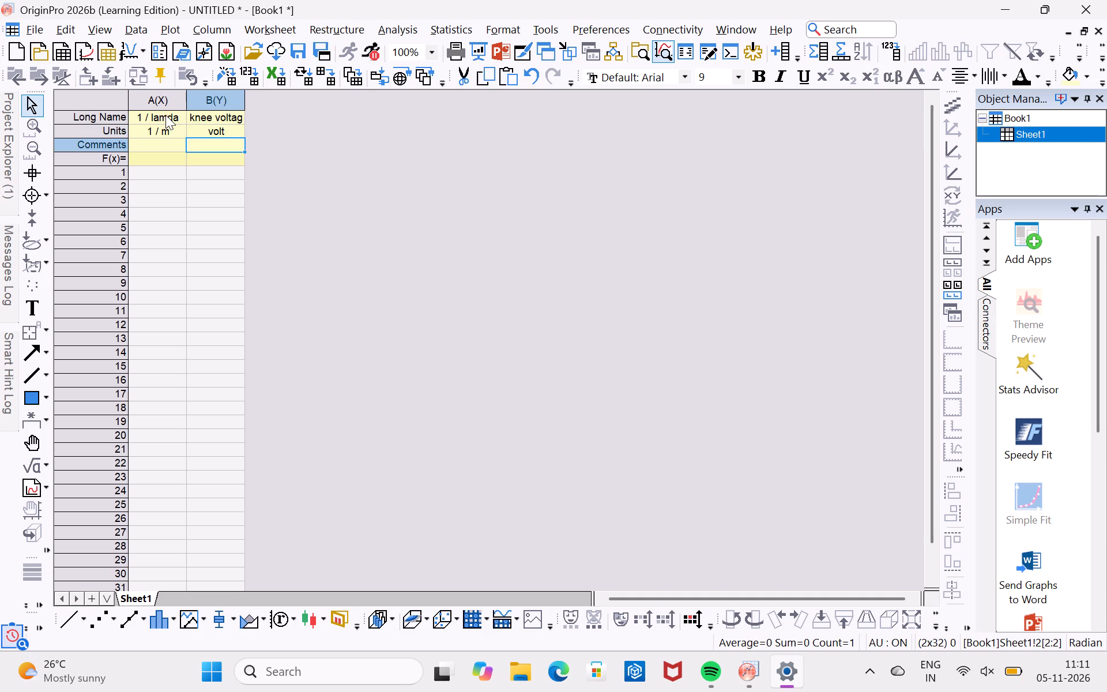
Enter 1.795, 2.035, 2.125, 3.225 and 1.165 in rows 1 to 5 of column A(X).
key("Left")
key("Down")
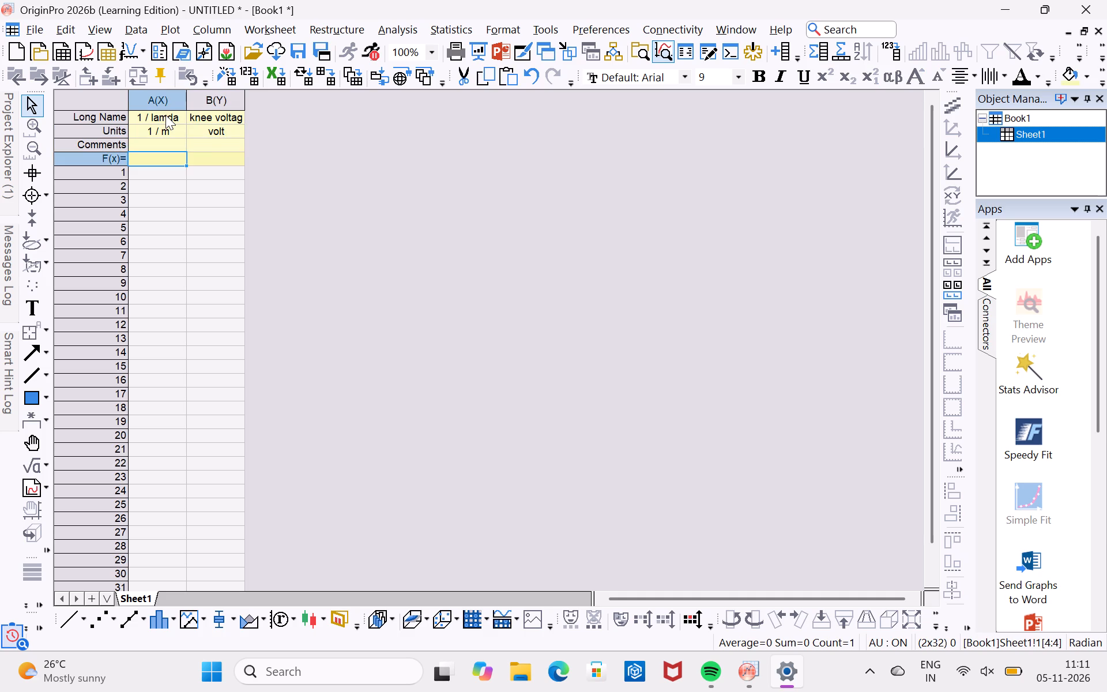
key("Down")
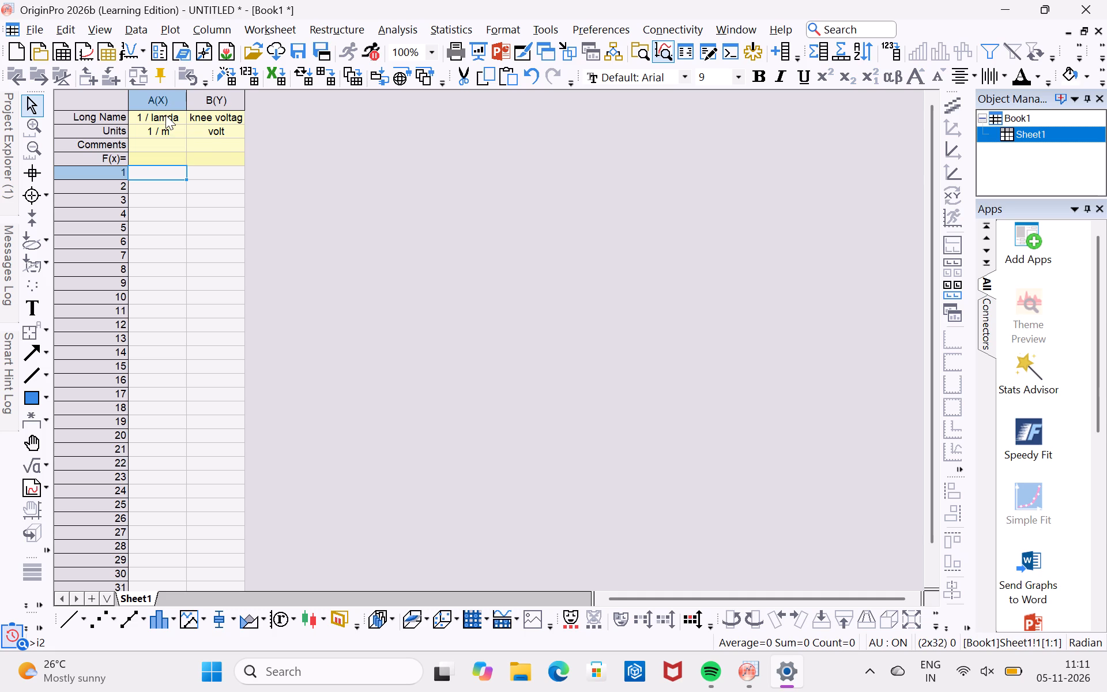
key("1")
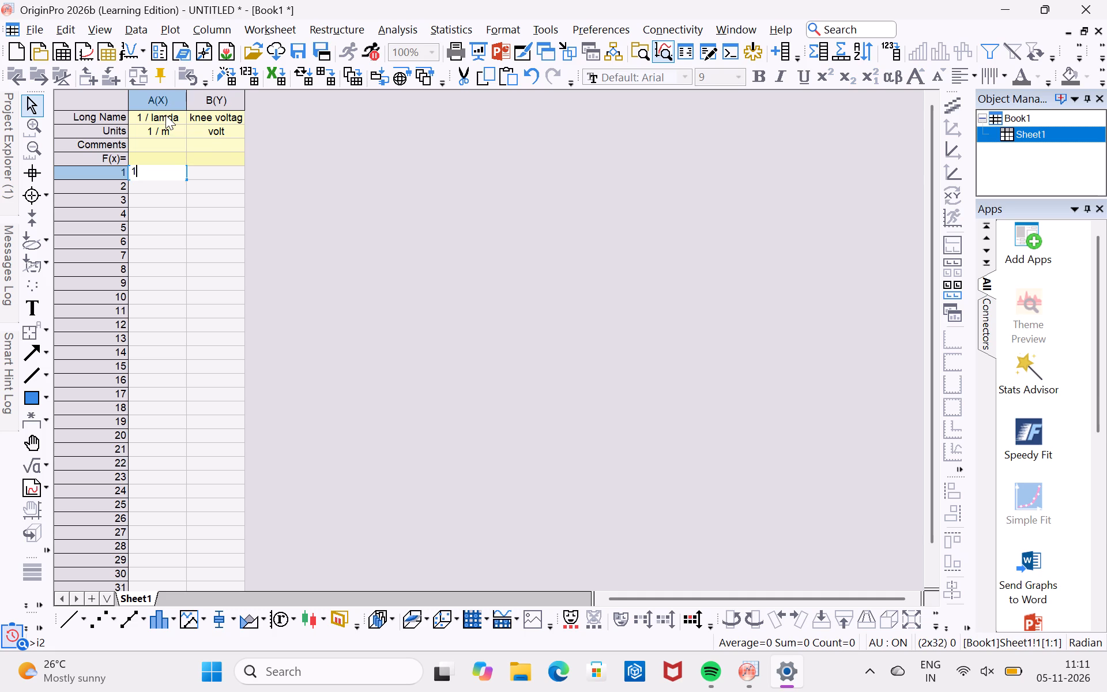
key("period")
type("79")
key("5")
key("Down")
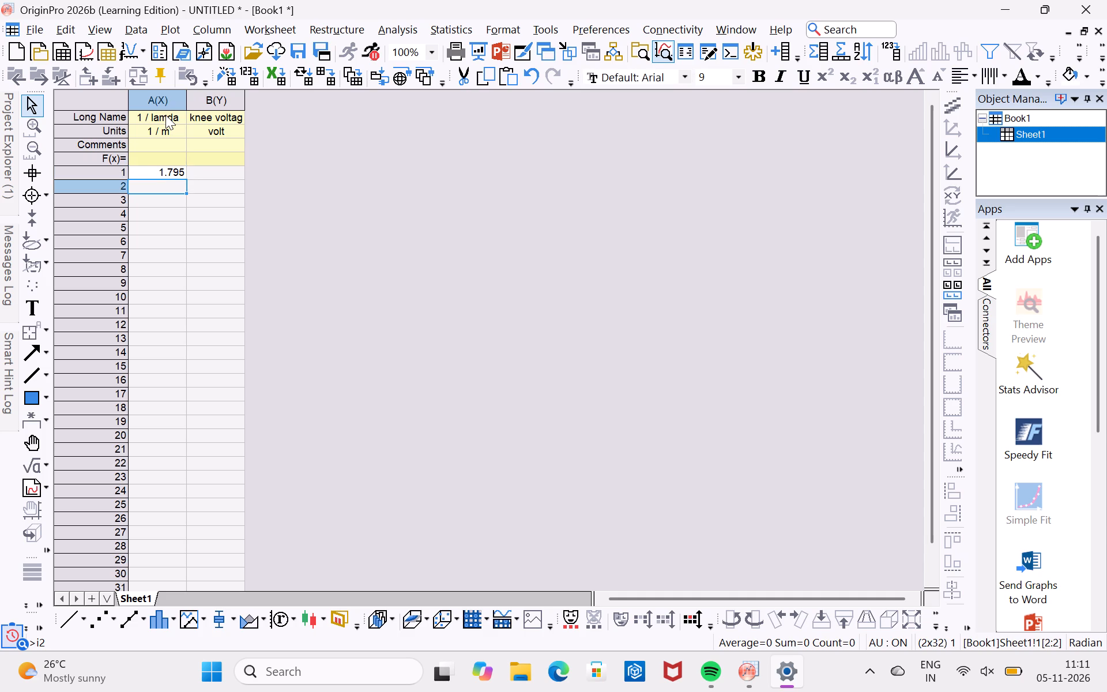
key("2")
type(".035")
key("Down")
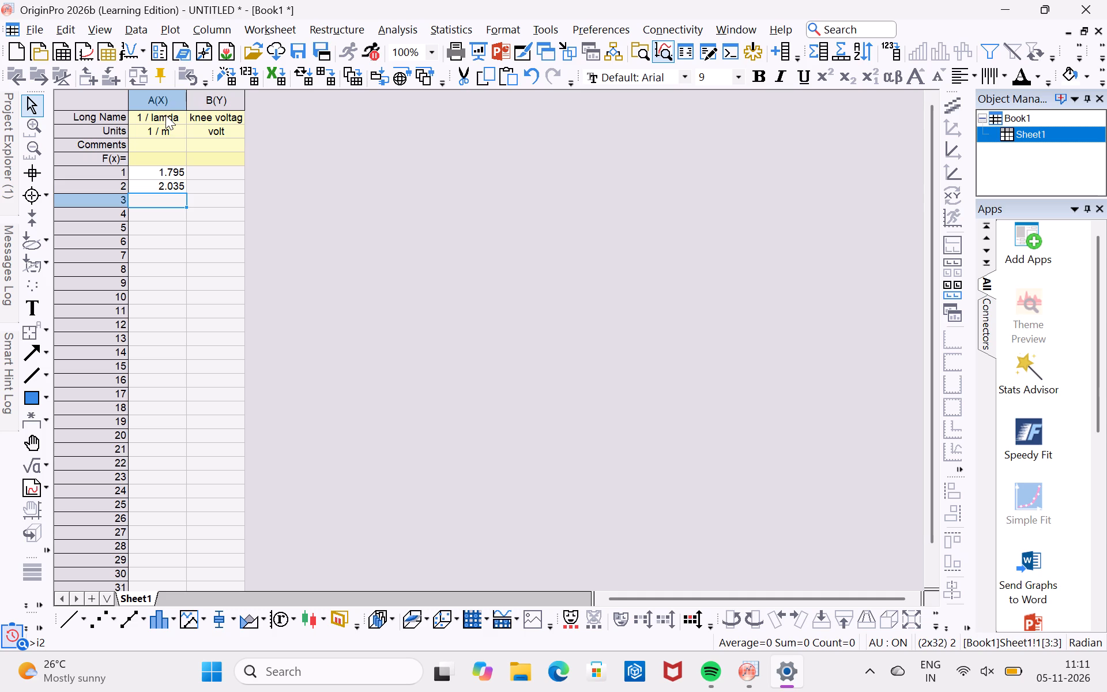
type("2.125")
key("Return")
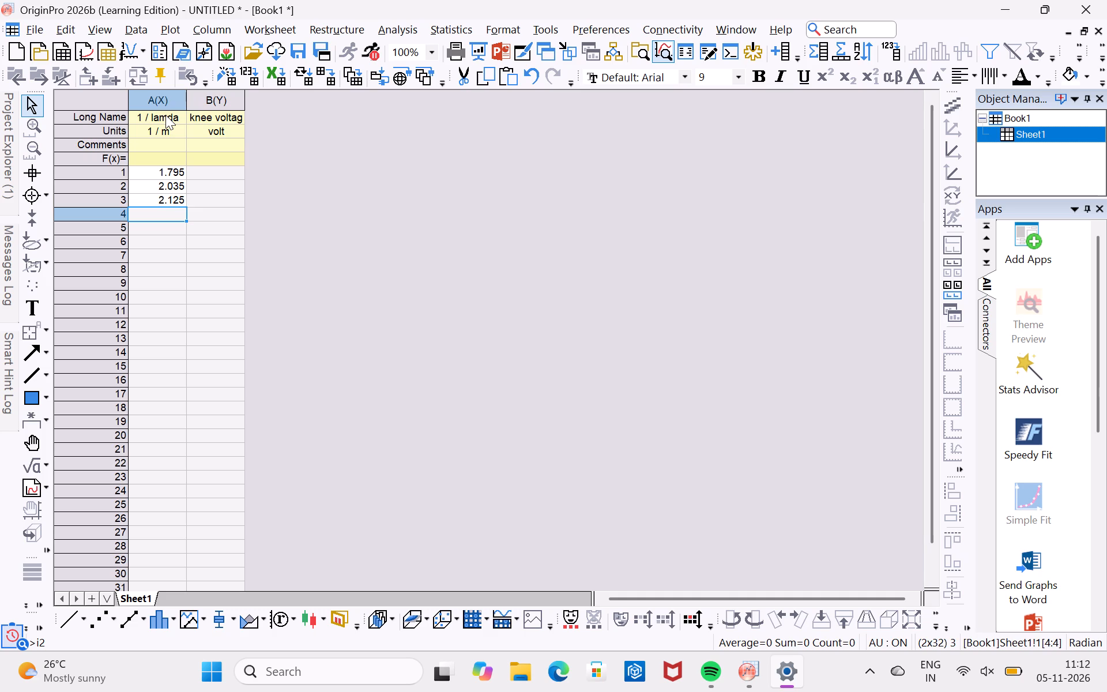
type("3.225")
key("Return")
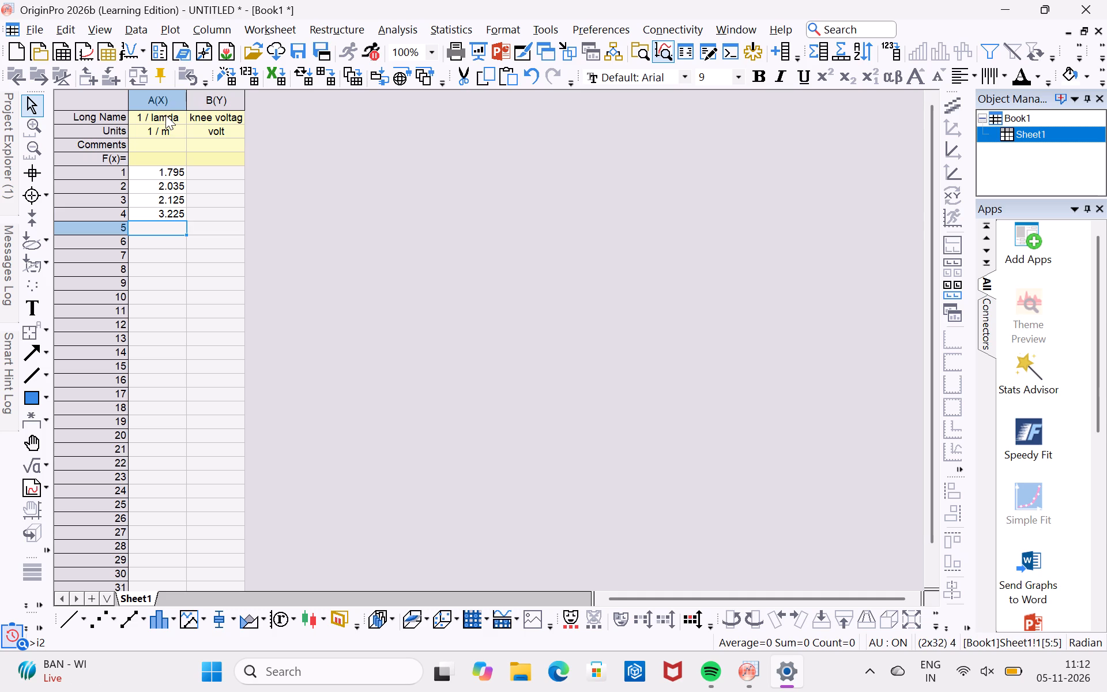
key("1")
type(".1")
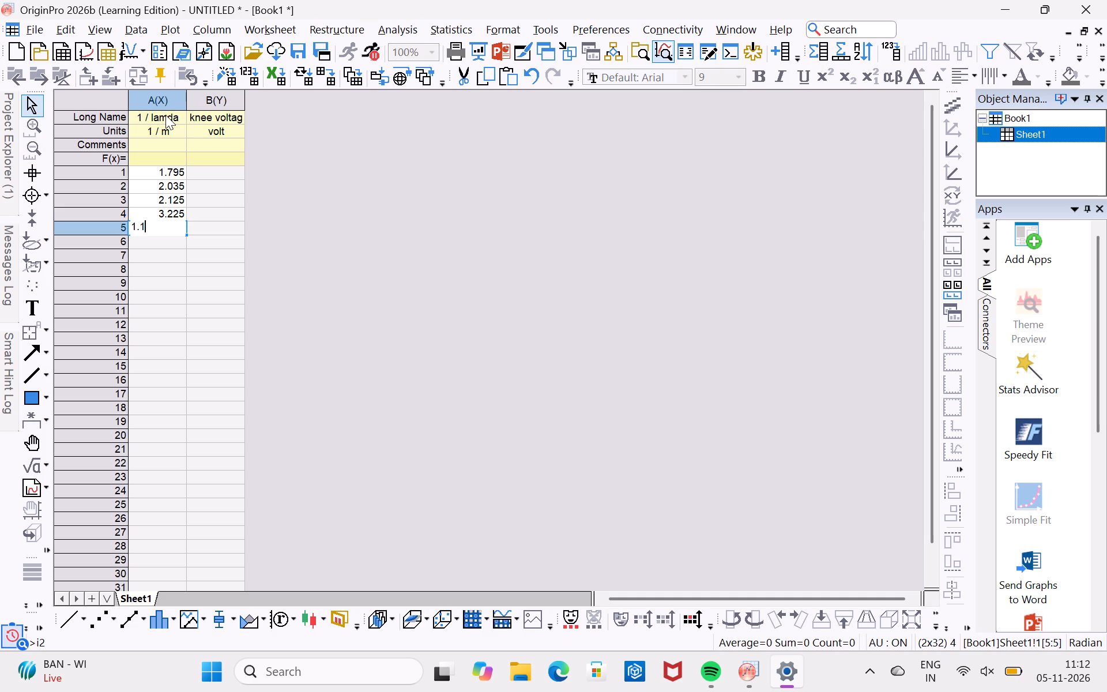
type("65")
key("Right")
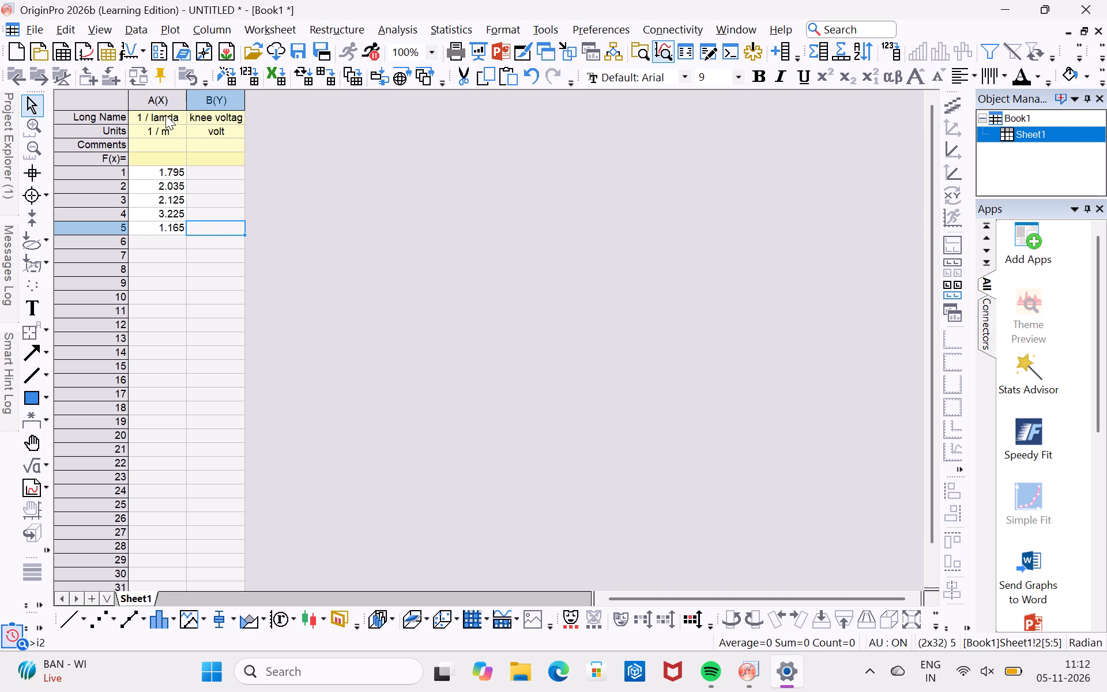
Enter 1.49*10^6 in row 1 of the knee voltage column B(Y).
key("Up")
key("Up")
key("Up")
key("Up")
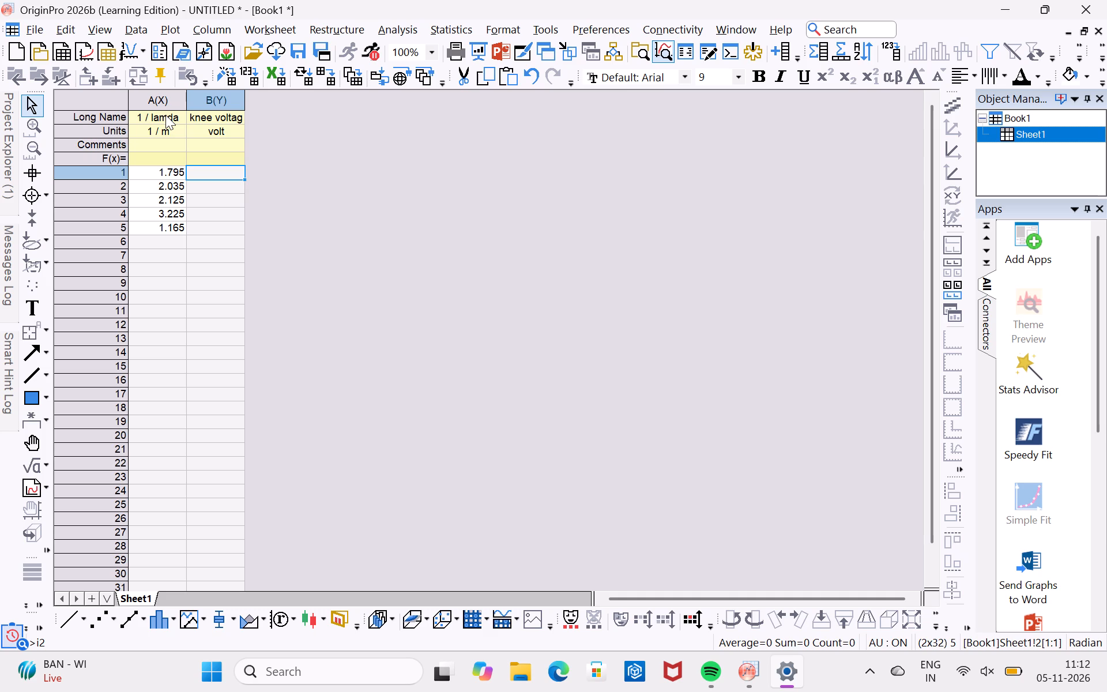
type("1,")
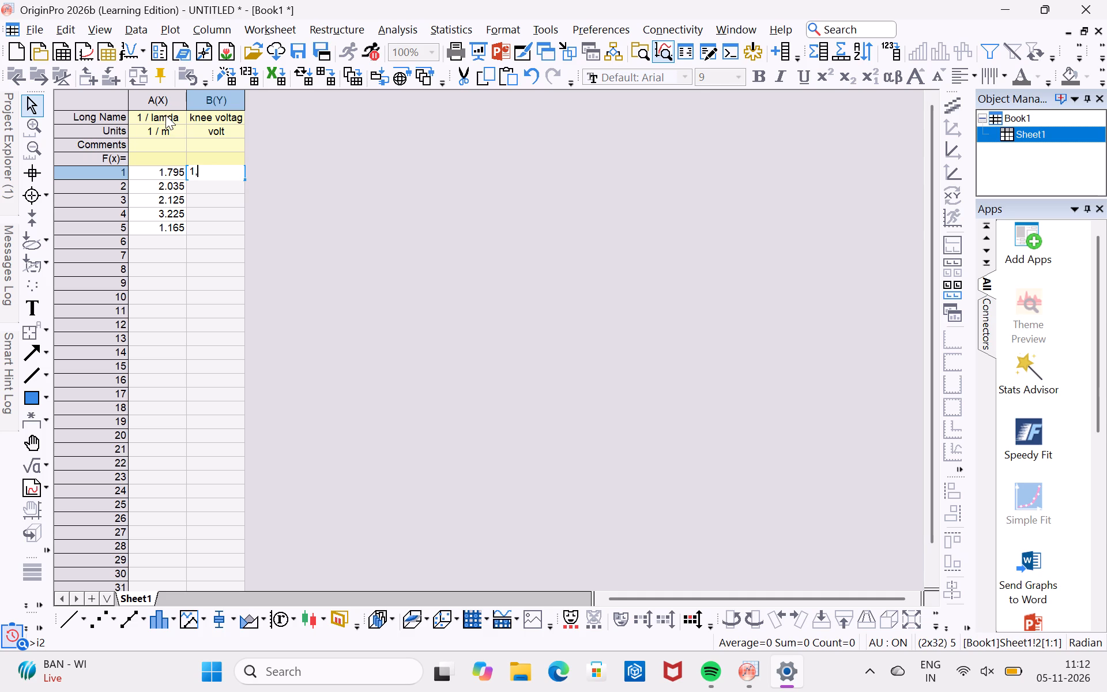
key("BackSpace")
type(".49")
key("shift+asterisk")
type("10")
key("6")
key("BackSpace")
key("shift+asciicircum")
key("6")
key("Return")
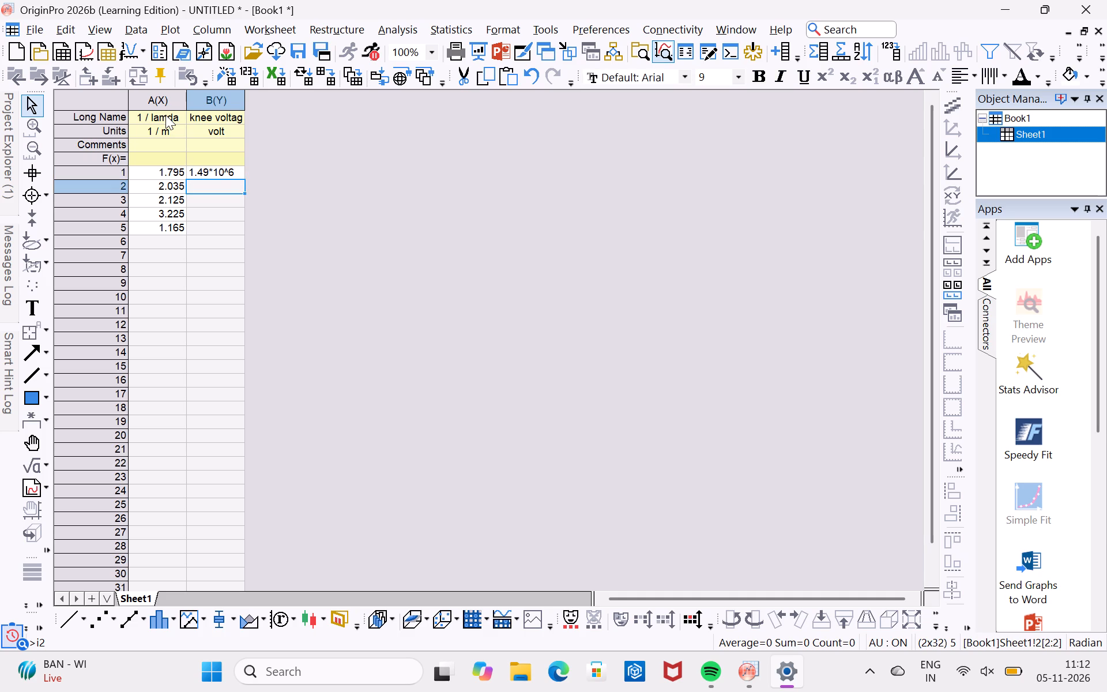
Enter 1.69*10^6 and 1.72*10^6 in rows 2 and 3 of the knee voltage column B(Y).
type("1.")
type("69")
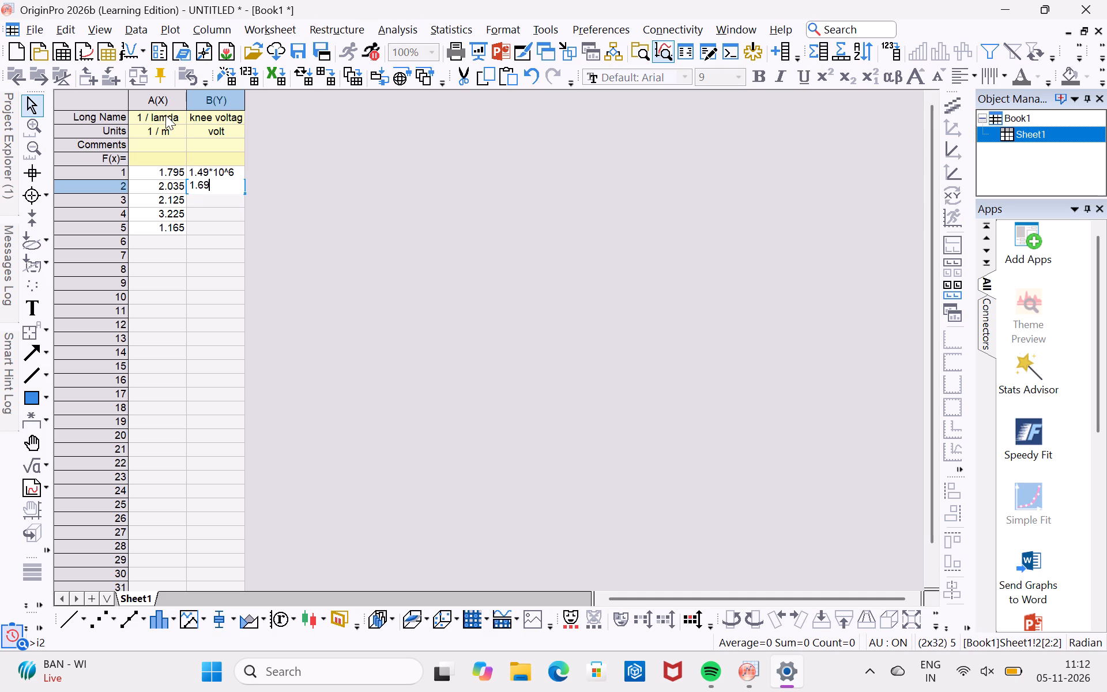
key("shift+asterisk")
type("10")
key("shift+asciicircum")
key("6")
key("Return")
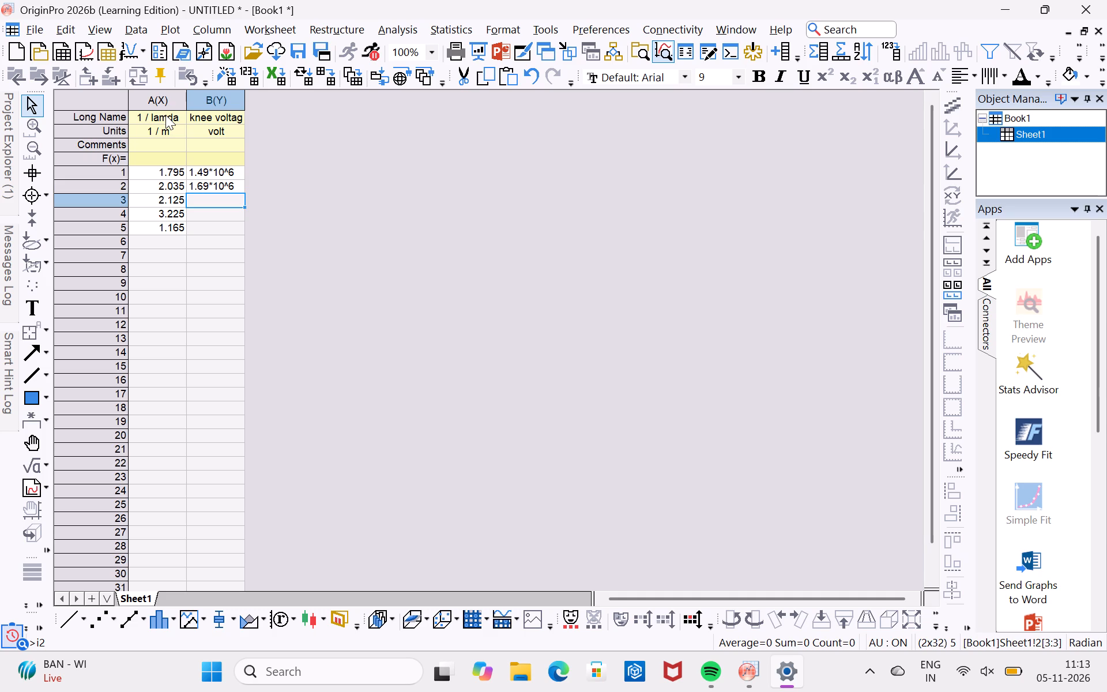
type("1.")
type("72")
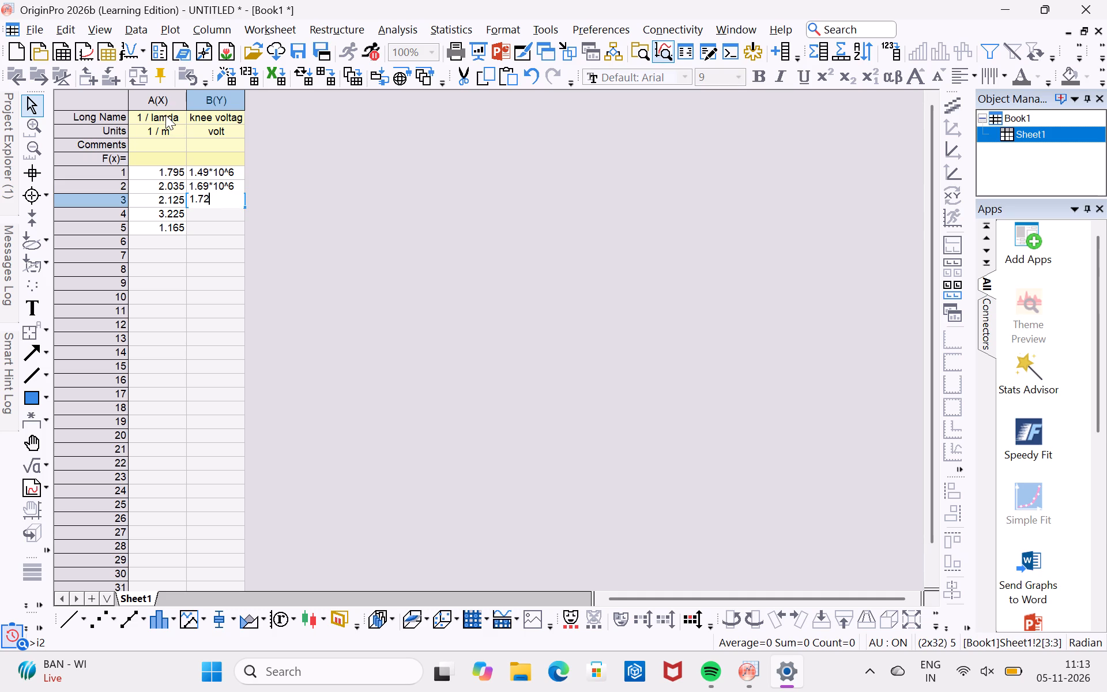
key("shift+asterisk")
type("10")
key("shift+asciicircum")
key("6")
key("Return")
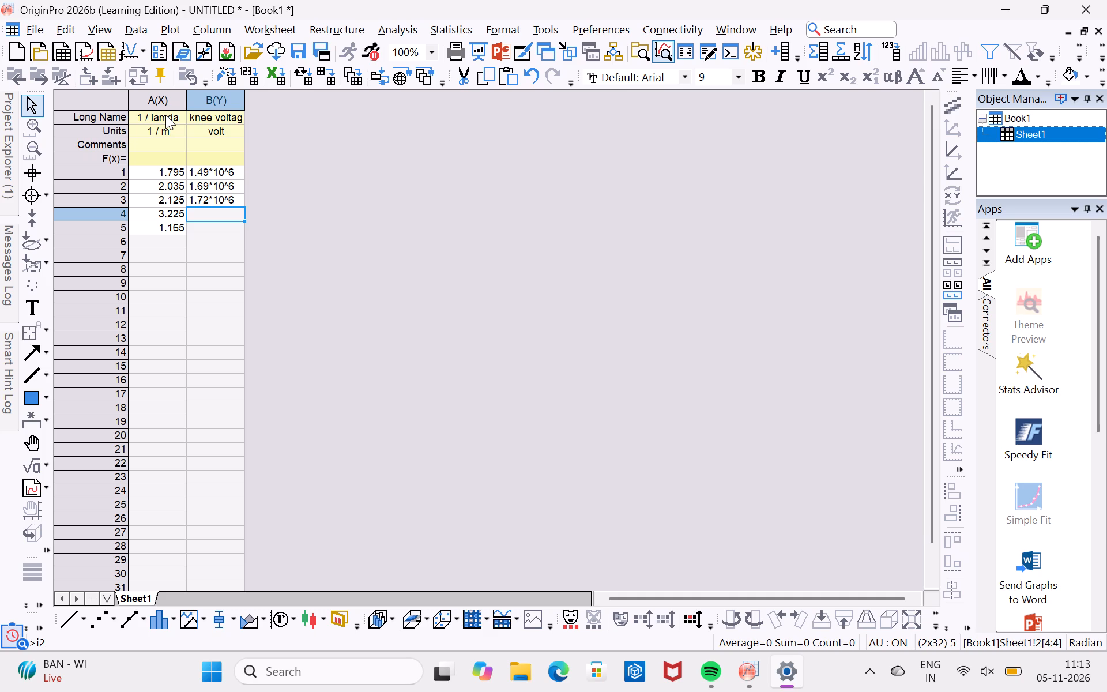
Enter 2.73*10^6 and 0.95*10^6 in rows 4 and 5 of the knee voltage column B(Y).
type("2.")
type("74")
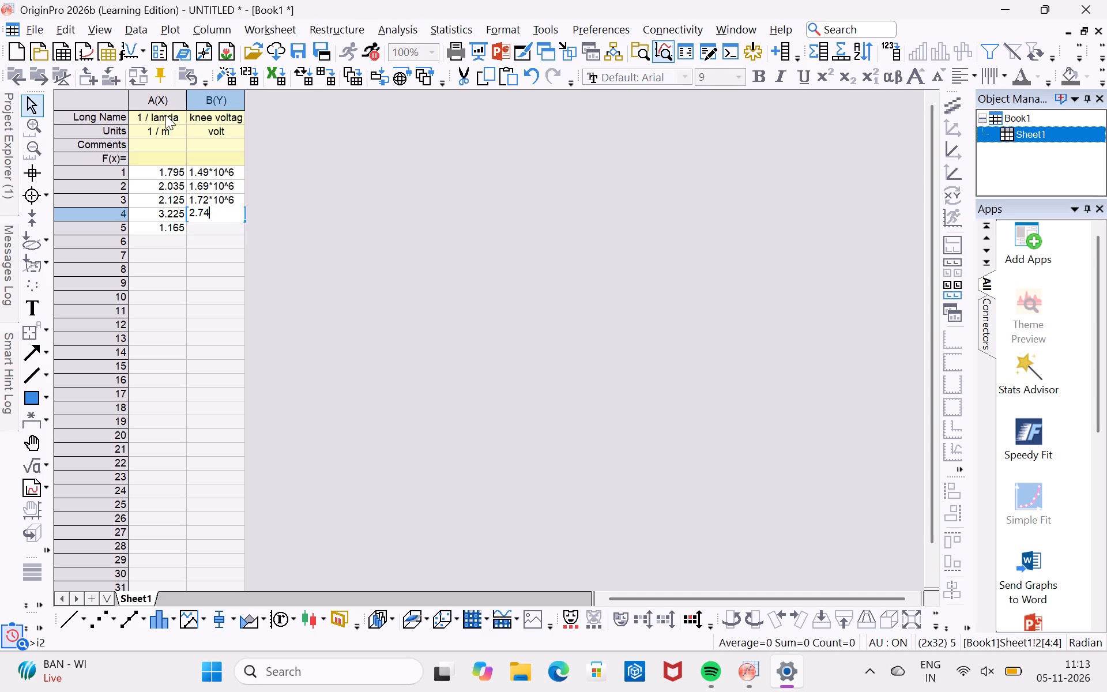
key("BackSpace")
key("3")
key("shift+asterisk")
type("10")
key("shift+asciicircum")
key("6")
key("Return")
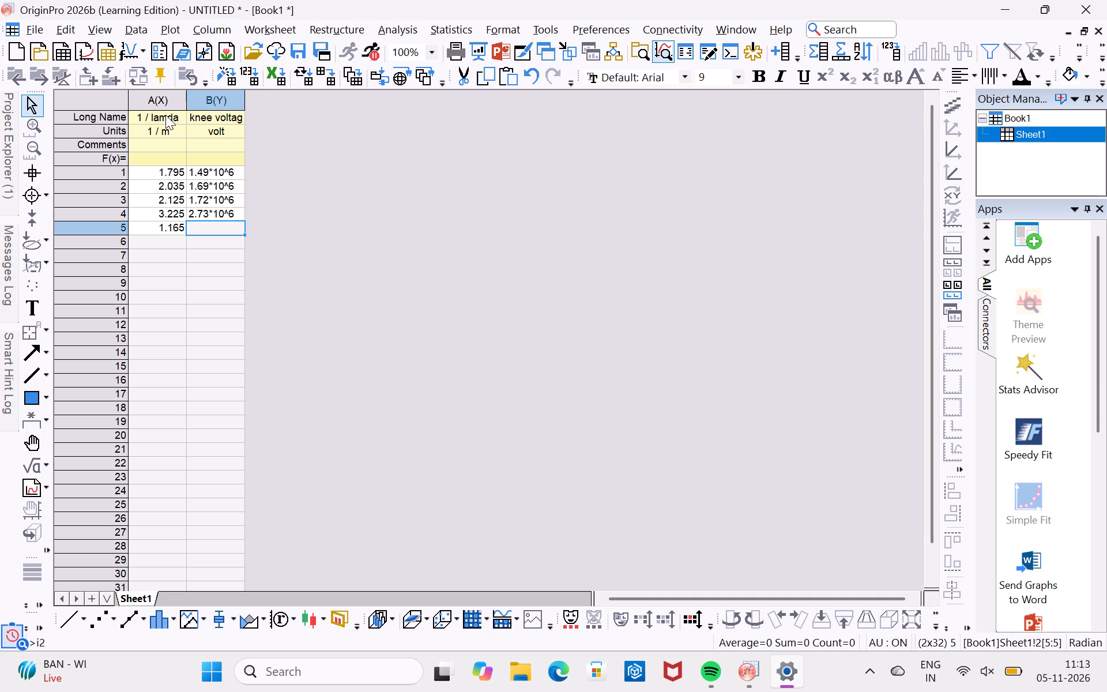
type("0.")
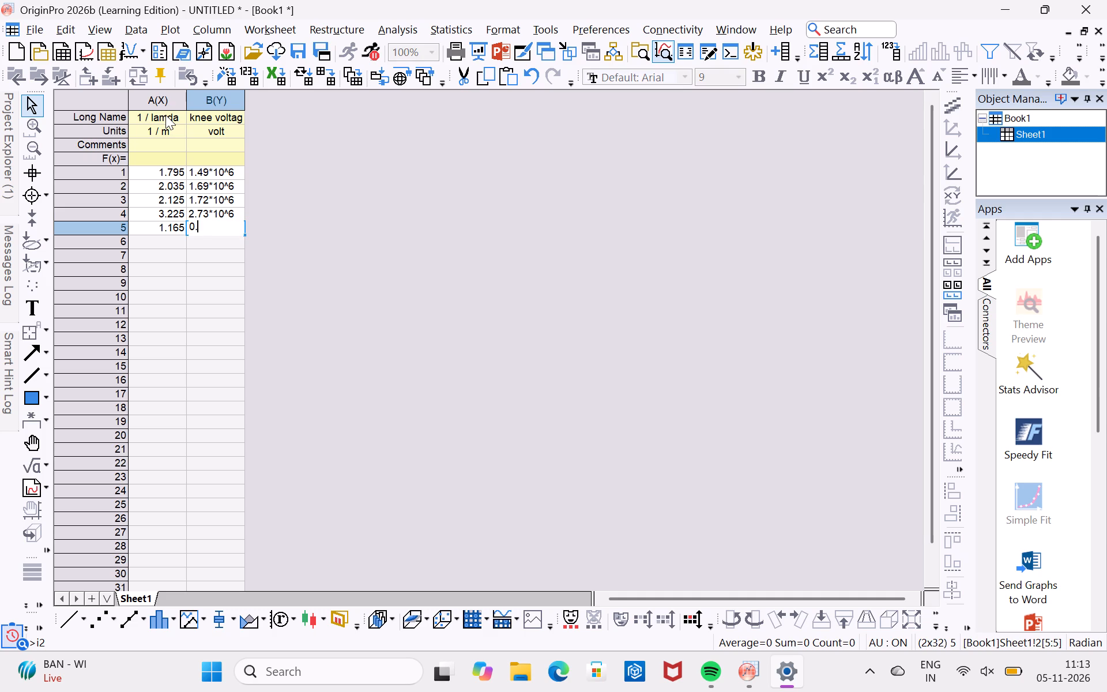
type("95")
type("*10")
key("shift+asciicircum")
key("6")
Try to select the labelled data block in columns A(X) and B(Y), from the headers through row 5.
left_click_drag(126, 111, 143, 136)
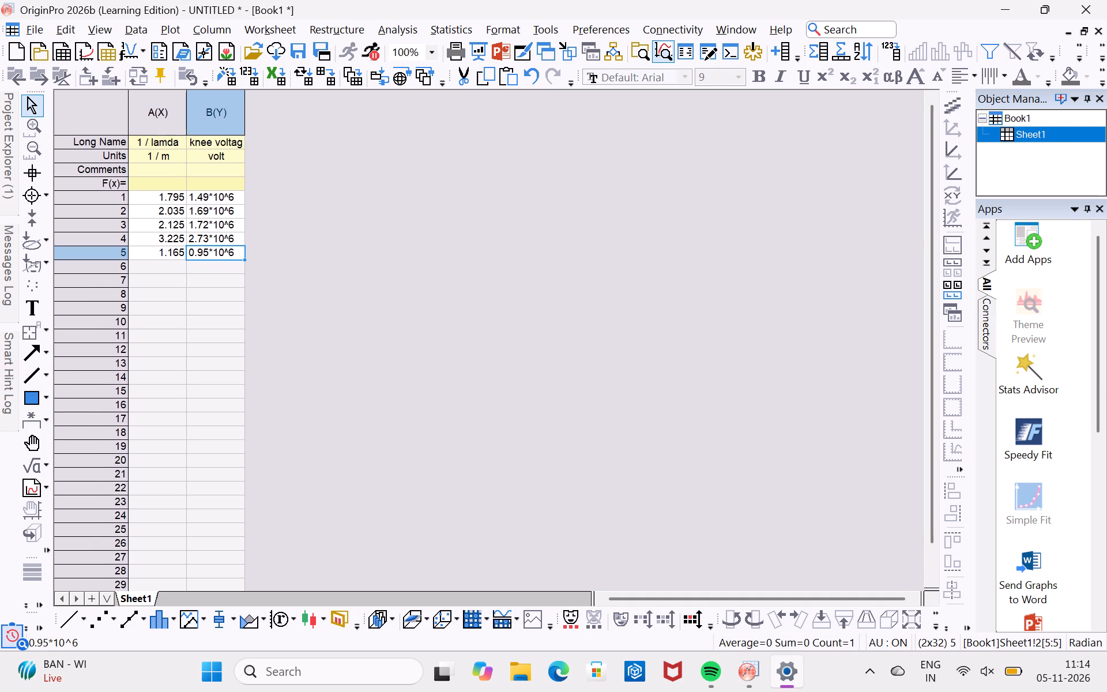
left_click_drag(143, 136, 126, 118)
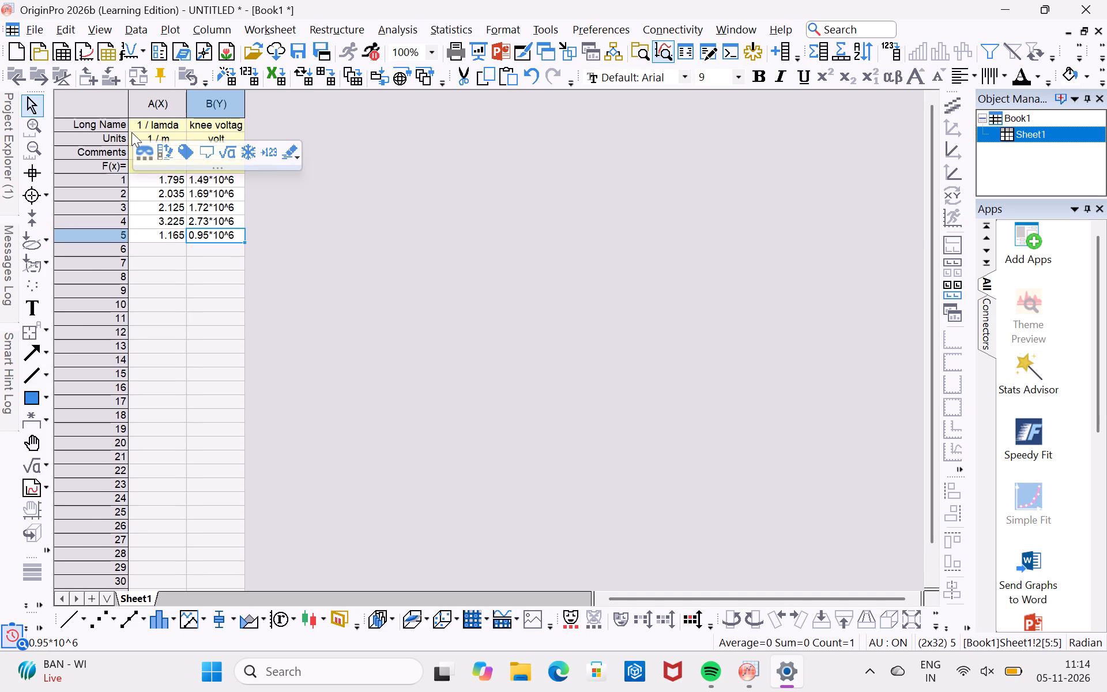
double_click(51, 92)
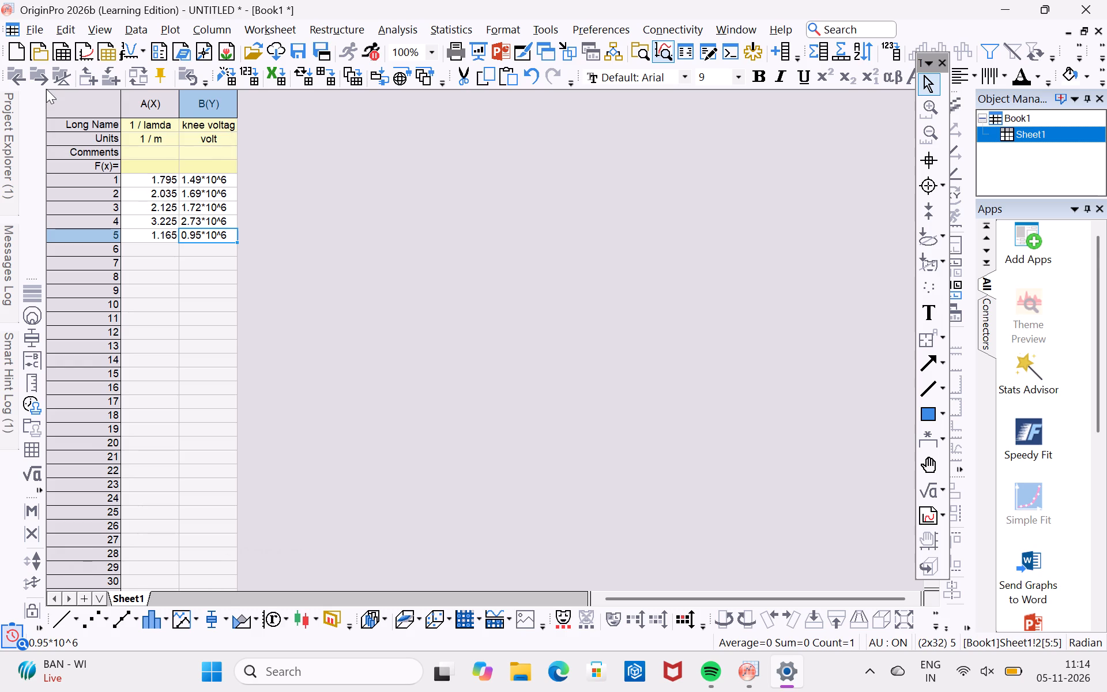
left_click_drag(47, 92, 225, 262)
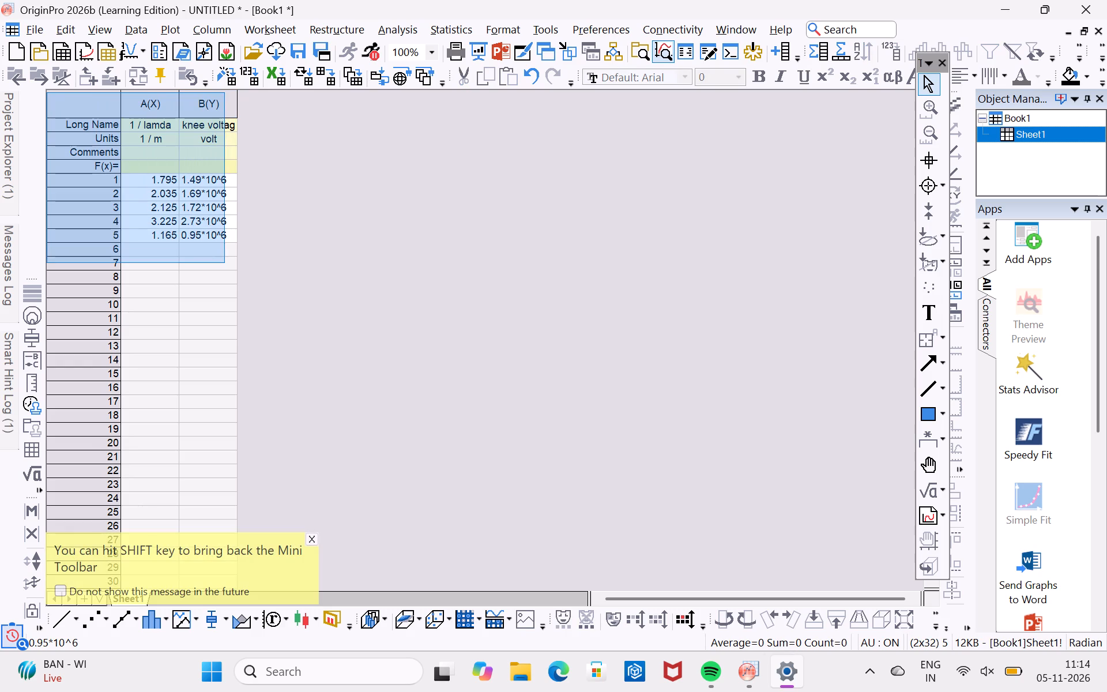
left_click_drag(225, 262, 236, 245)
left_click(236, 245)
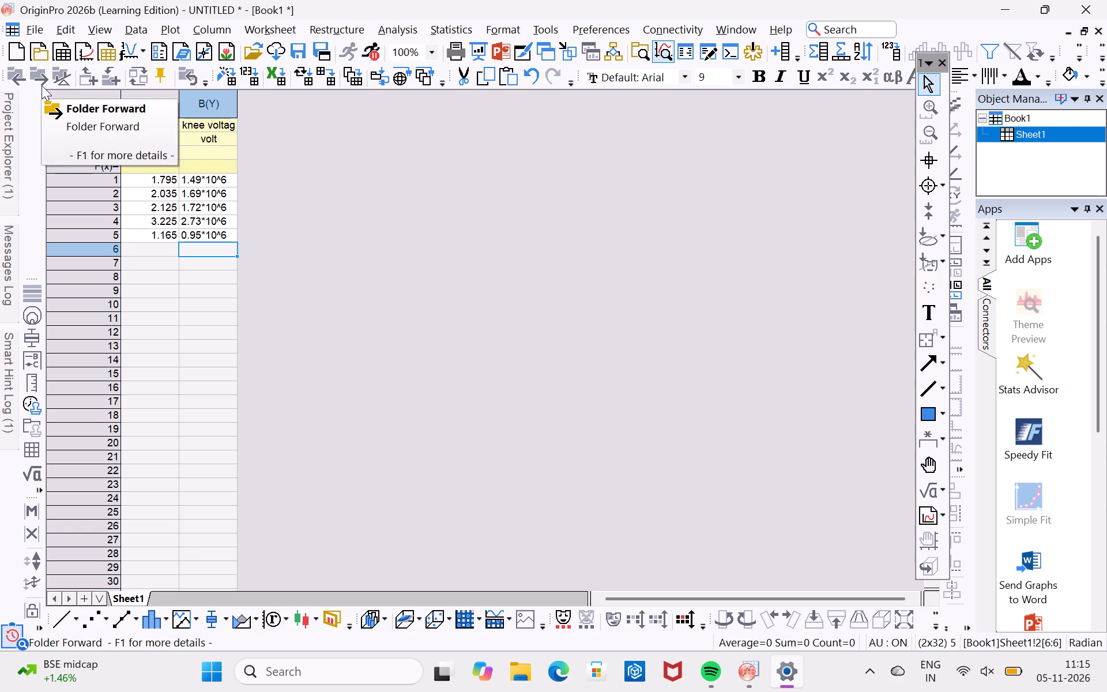
Detach the Folder toolbar from its docked place and close it.
left_click_drag(42, 85, 56, 101)
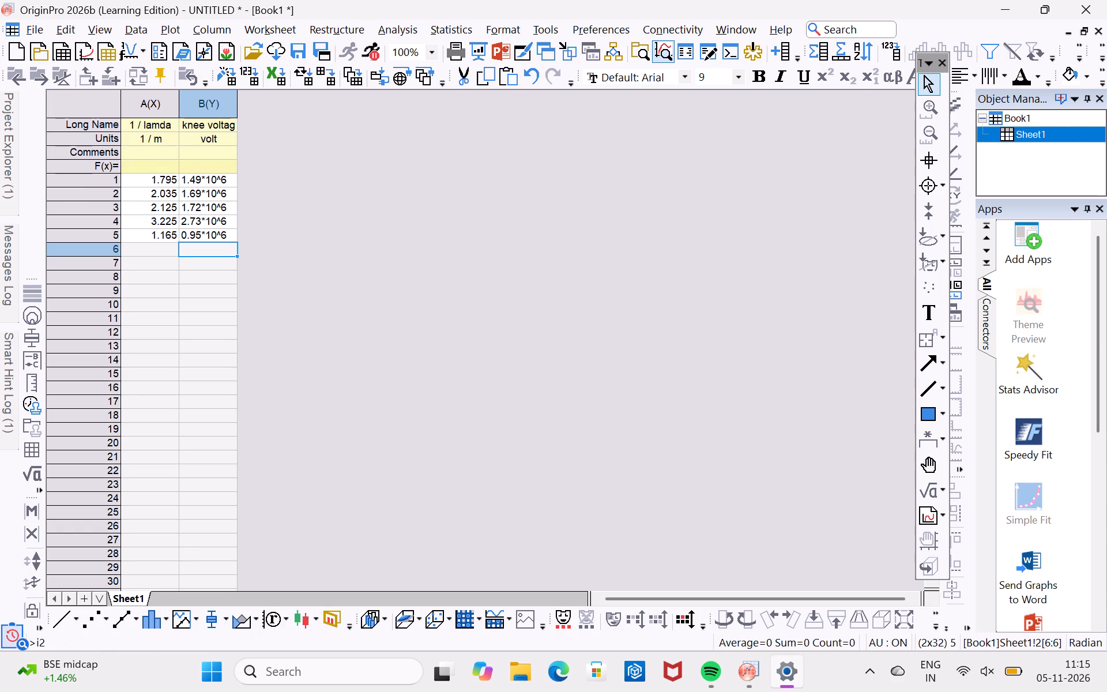
left_click_drag(44, 88, 71, 125)
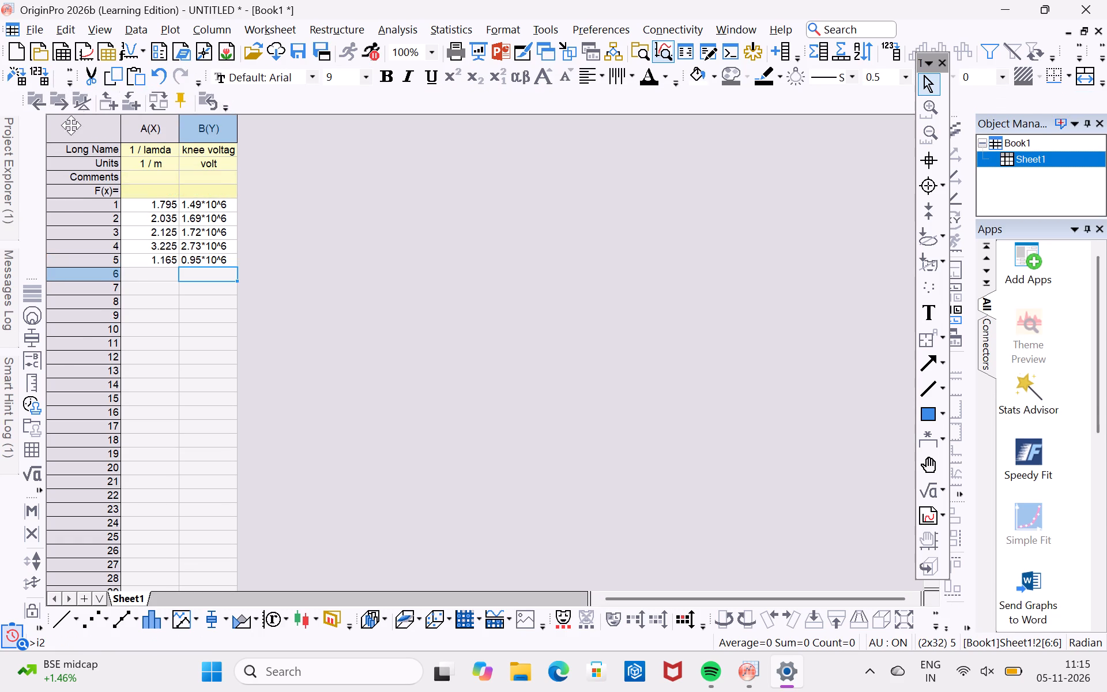
left_click_drag(71, 125, 293, 216)
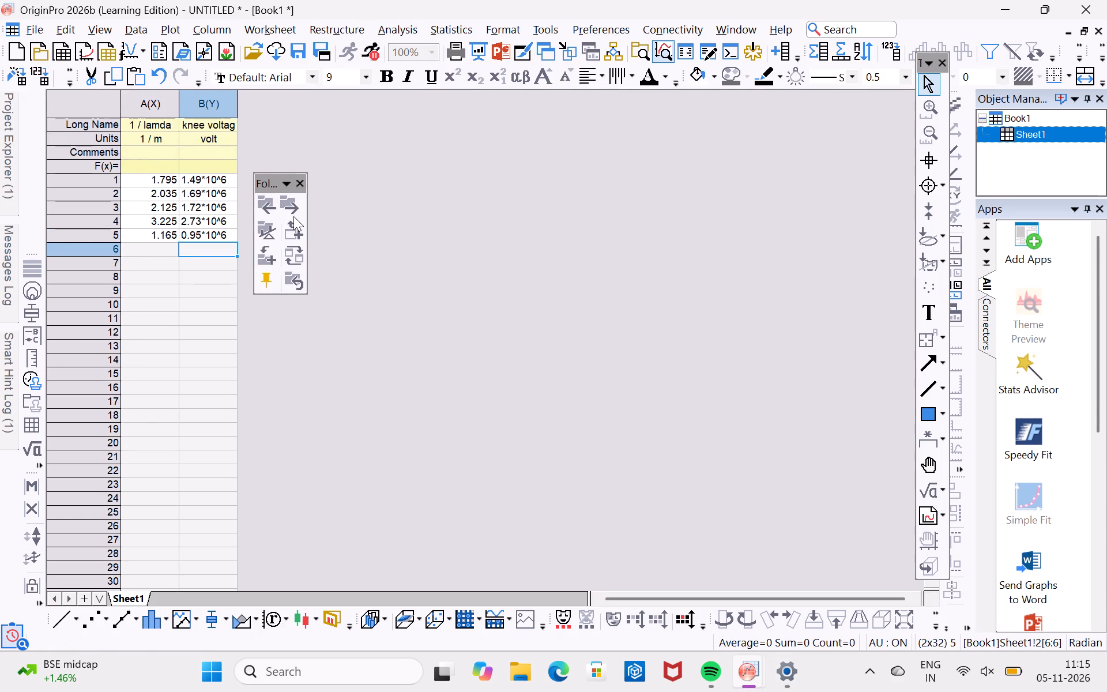
left_click(298, 176)
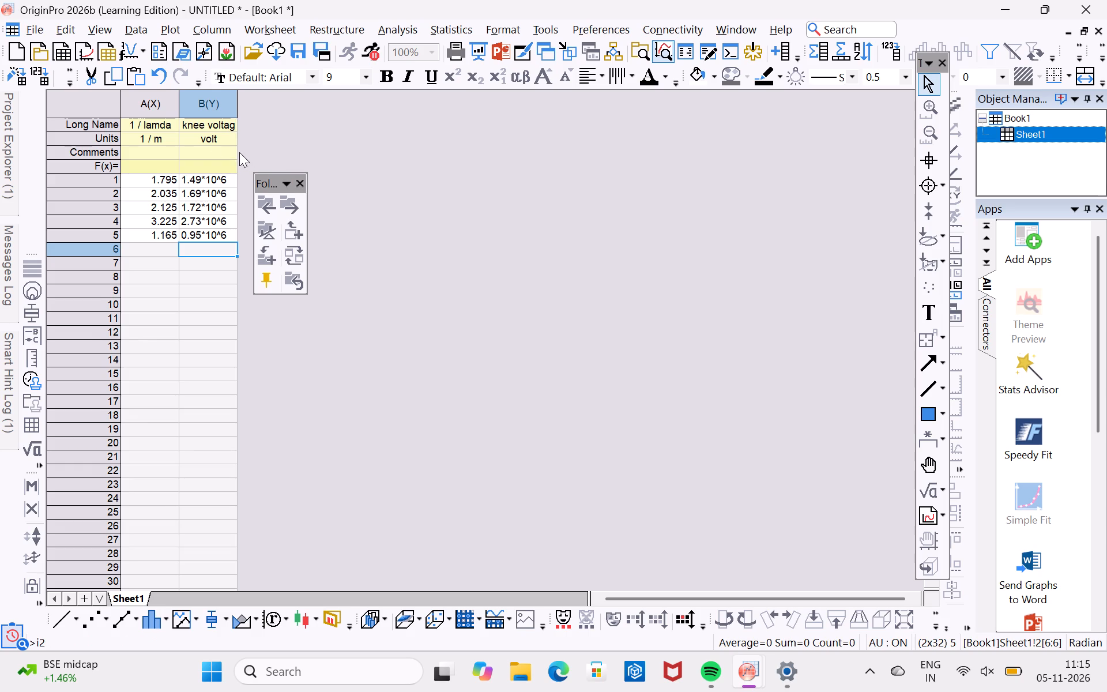
left_click(298, 178)
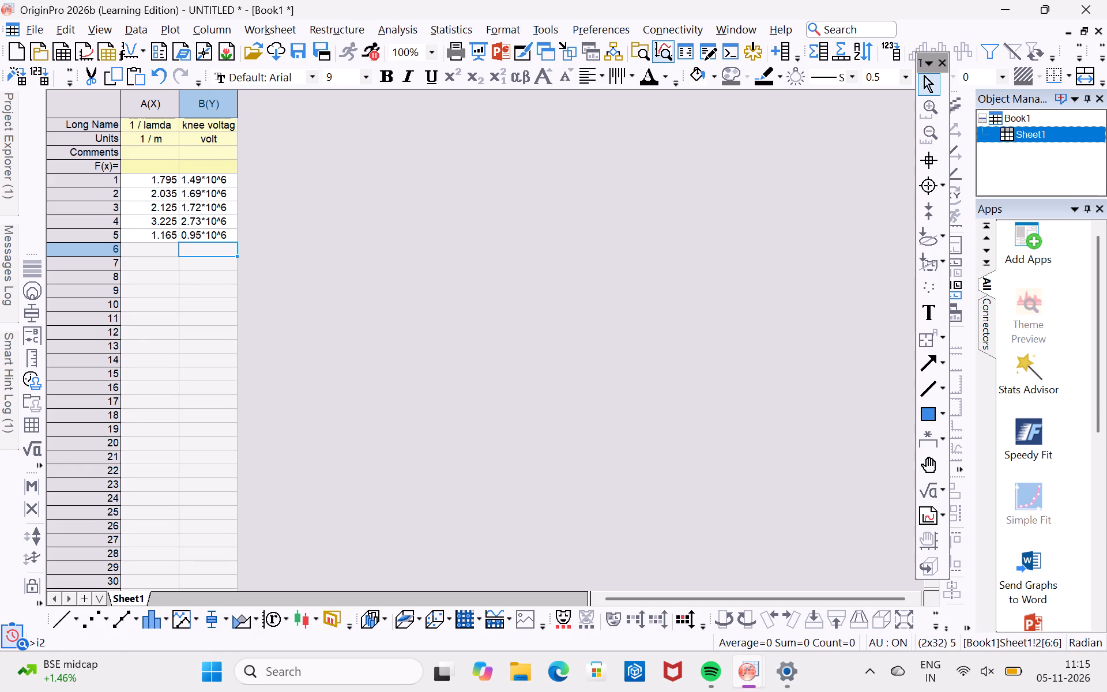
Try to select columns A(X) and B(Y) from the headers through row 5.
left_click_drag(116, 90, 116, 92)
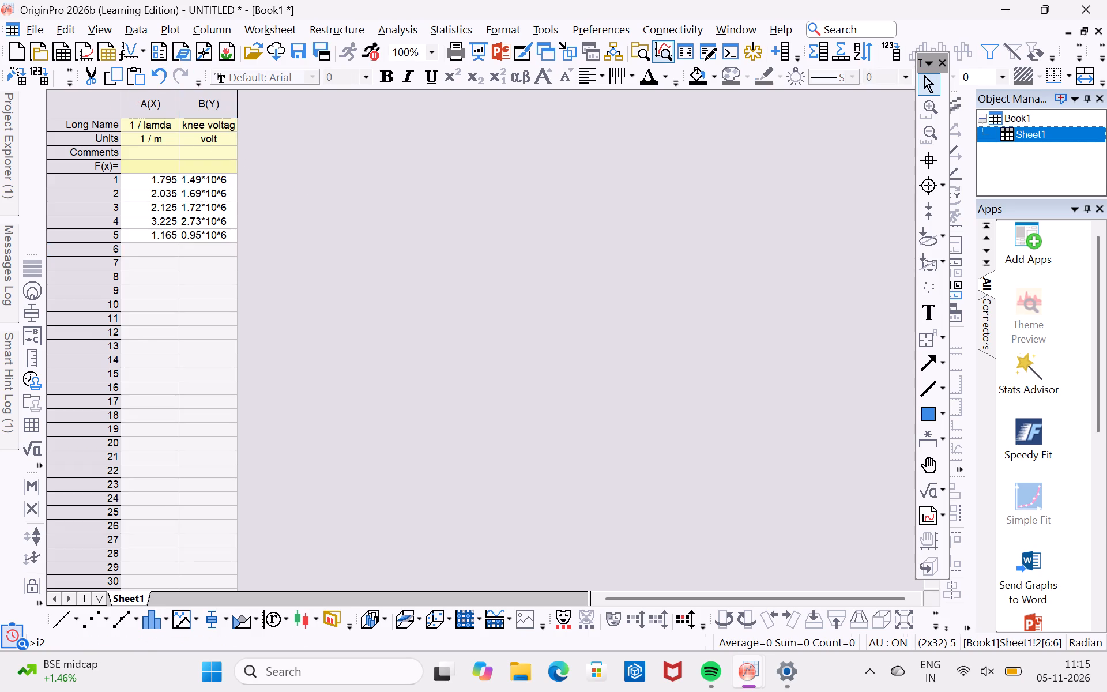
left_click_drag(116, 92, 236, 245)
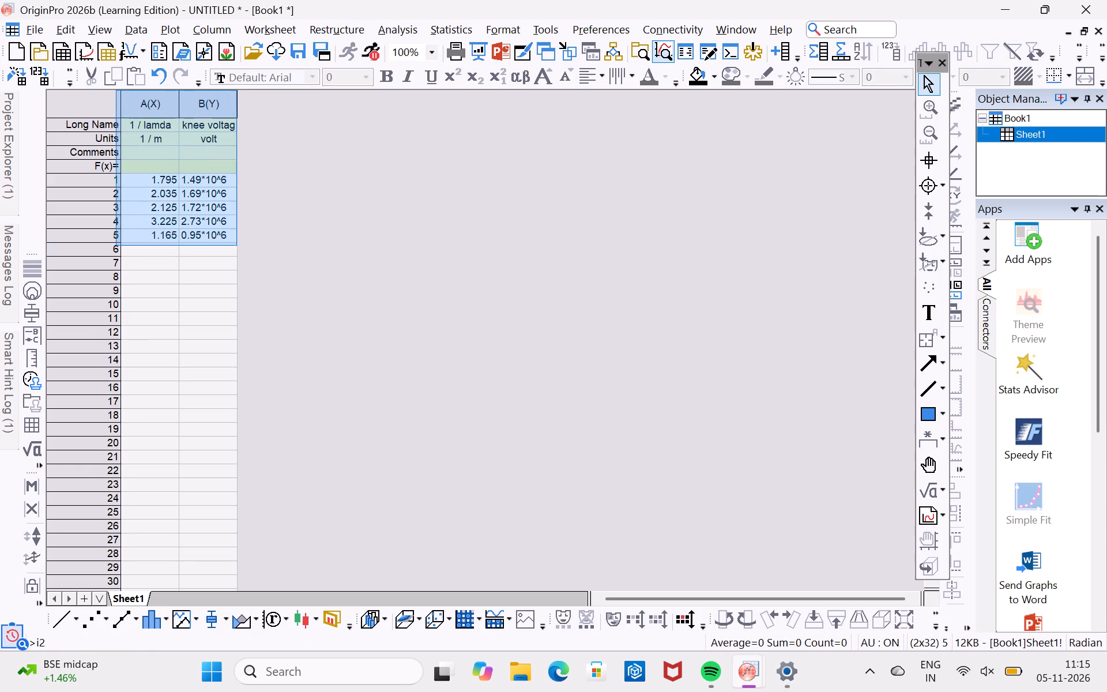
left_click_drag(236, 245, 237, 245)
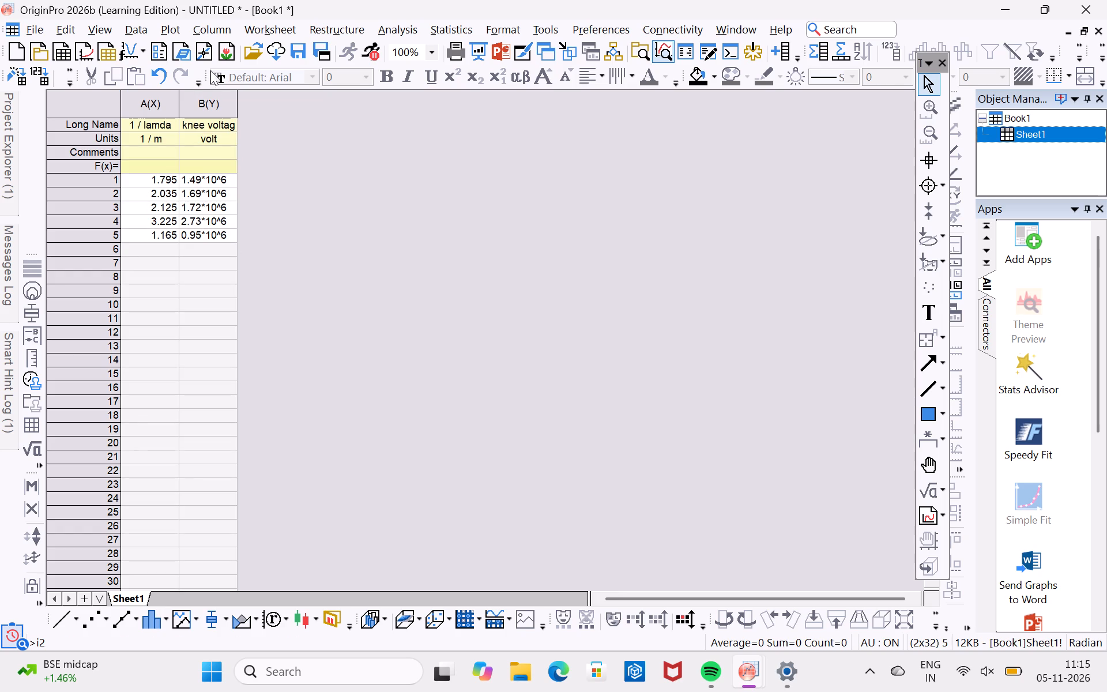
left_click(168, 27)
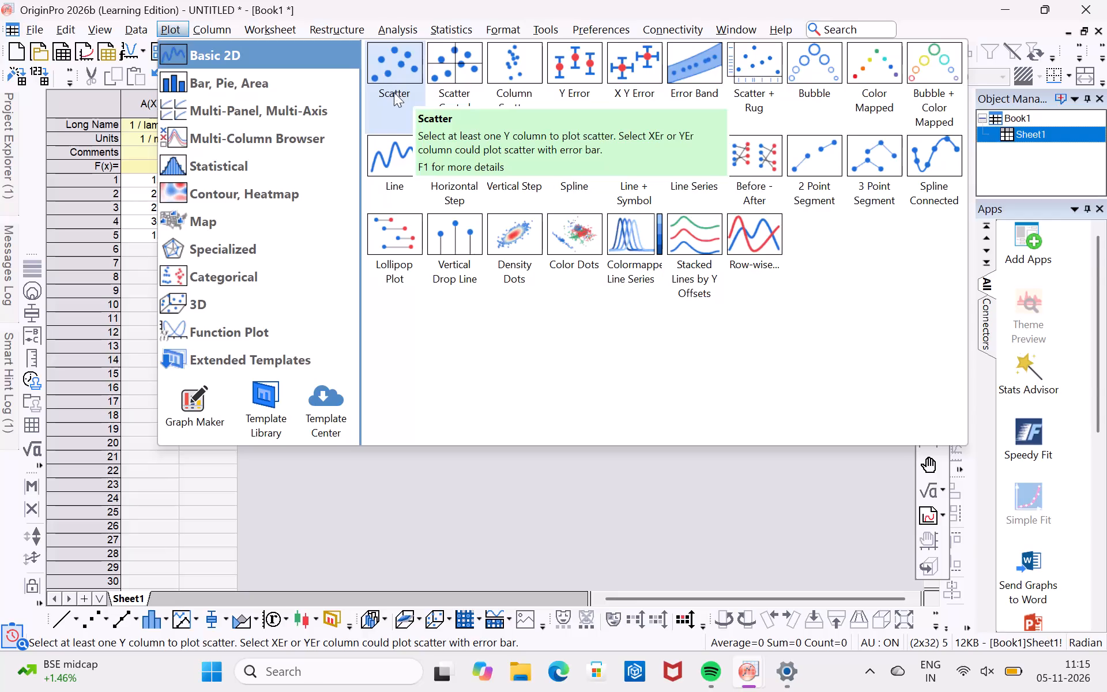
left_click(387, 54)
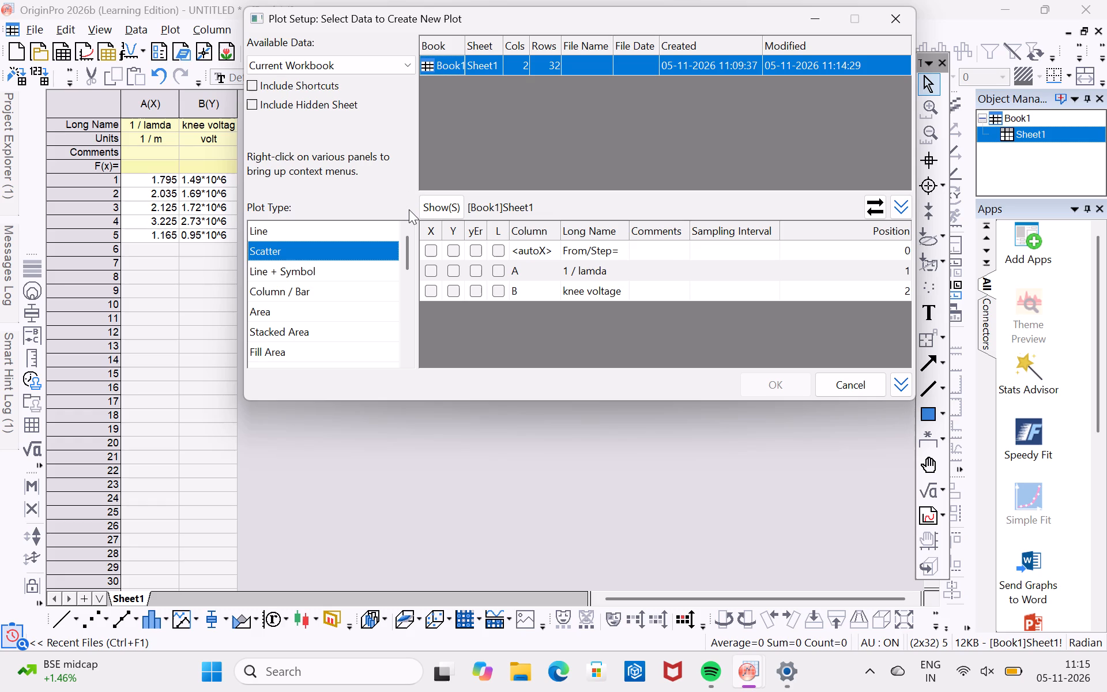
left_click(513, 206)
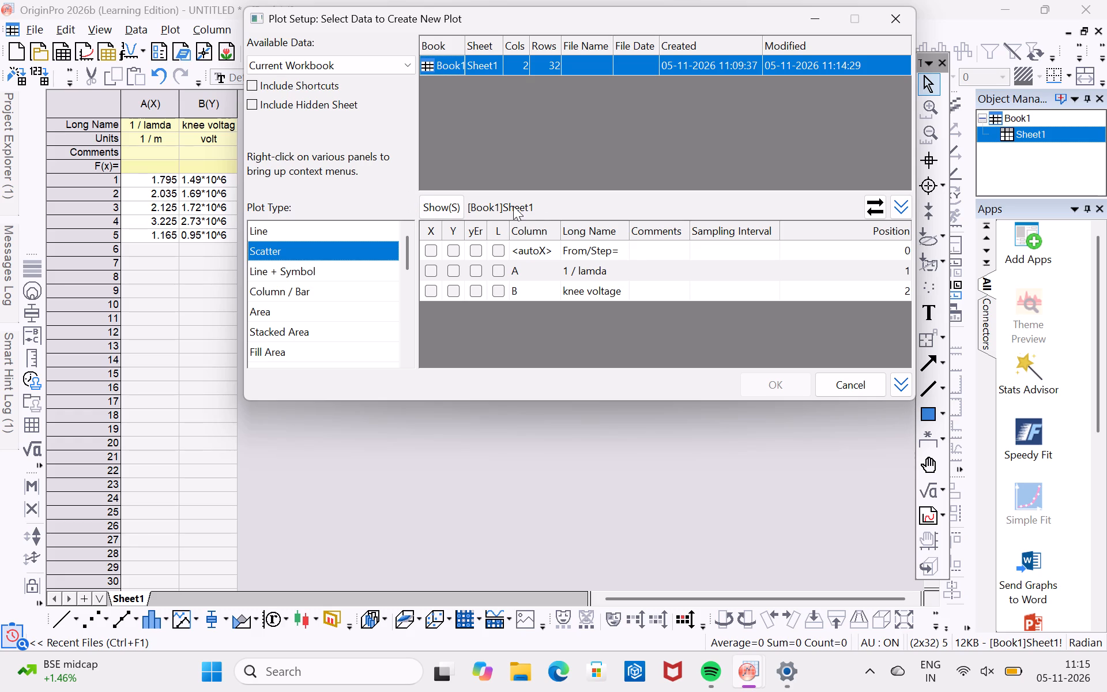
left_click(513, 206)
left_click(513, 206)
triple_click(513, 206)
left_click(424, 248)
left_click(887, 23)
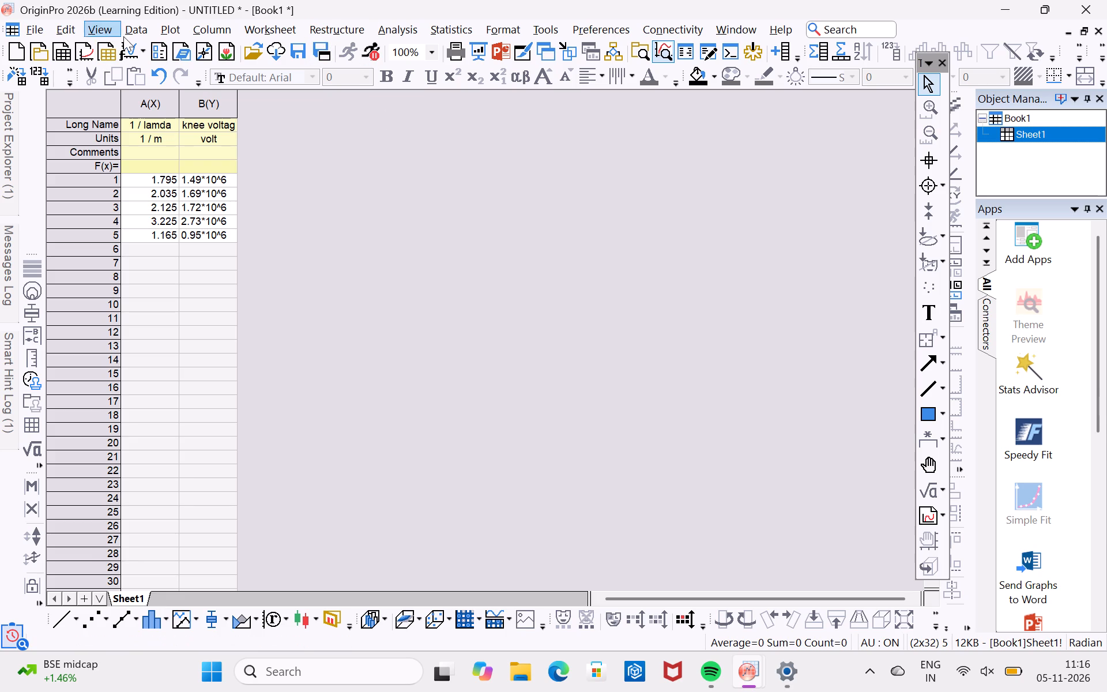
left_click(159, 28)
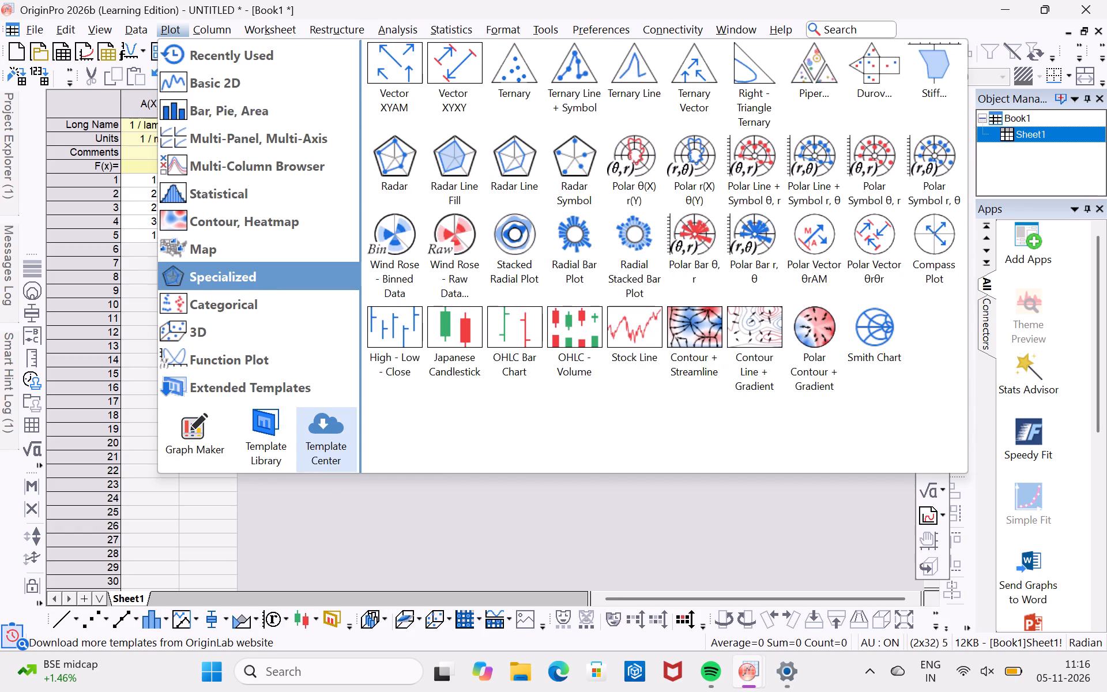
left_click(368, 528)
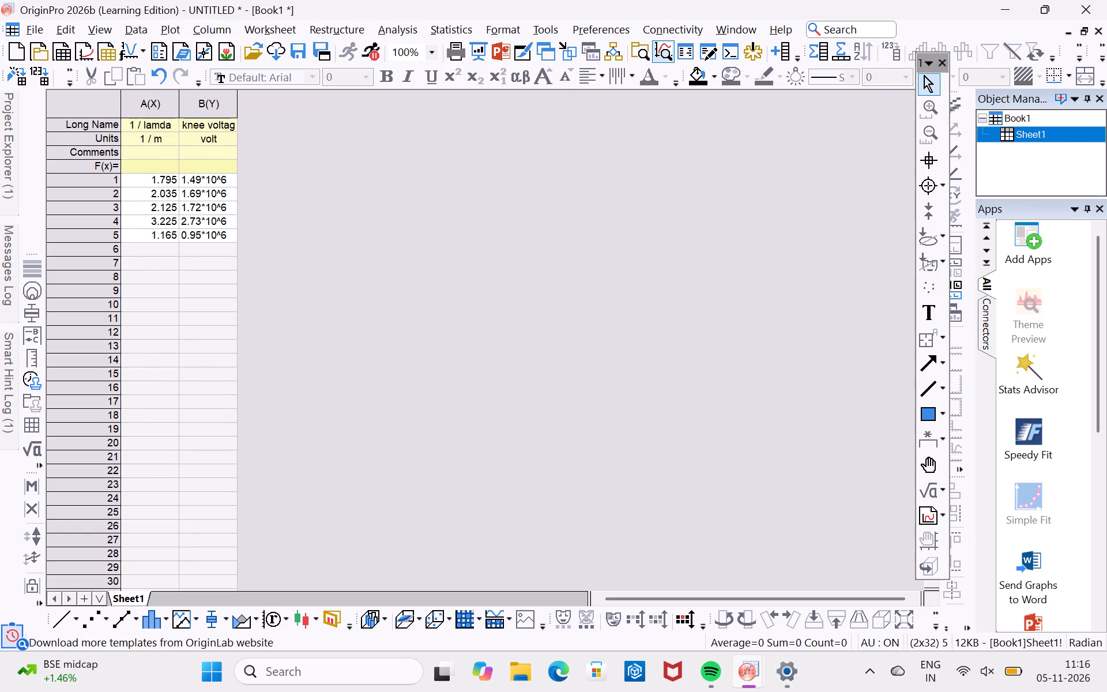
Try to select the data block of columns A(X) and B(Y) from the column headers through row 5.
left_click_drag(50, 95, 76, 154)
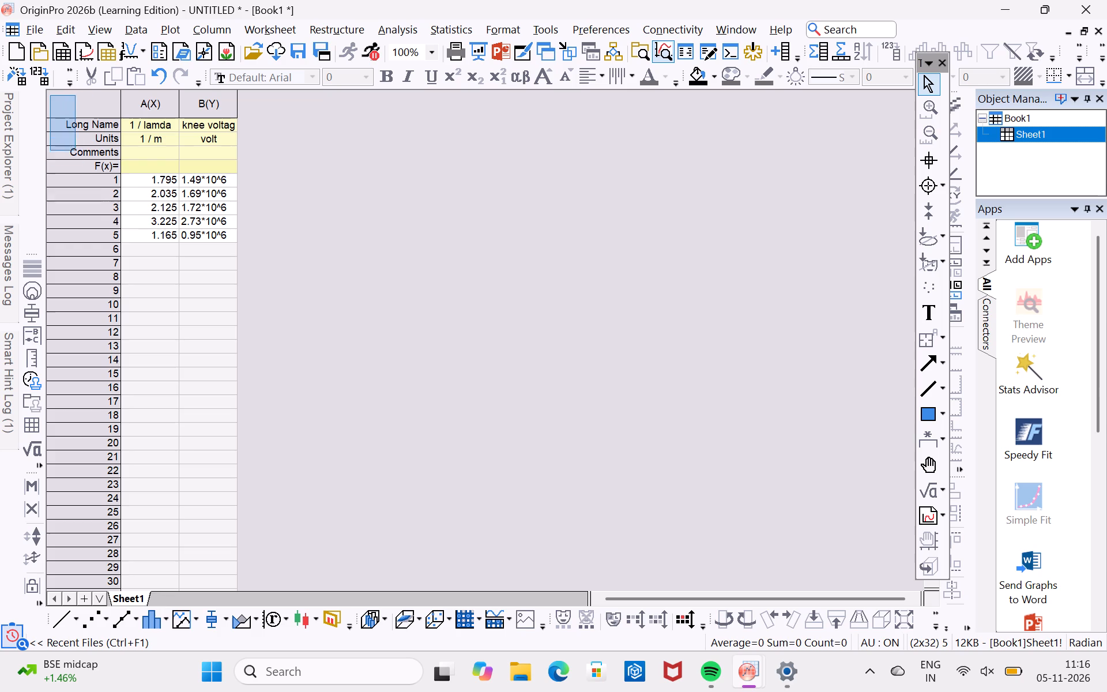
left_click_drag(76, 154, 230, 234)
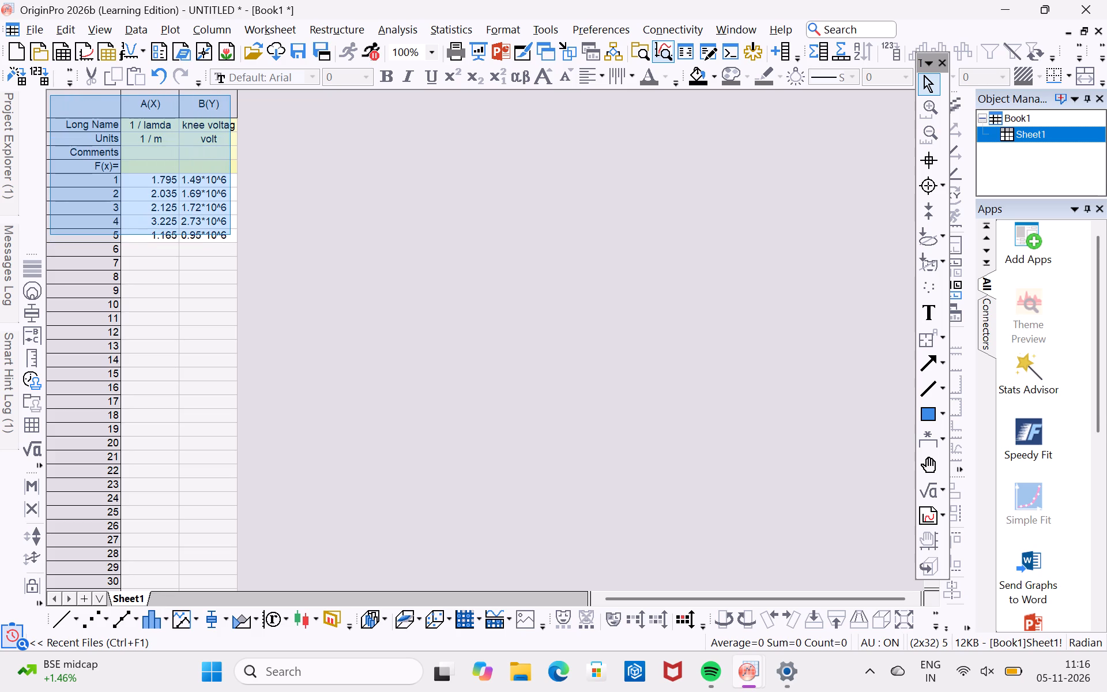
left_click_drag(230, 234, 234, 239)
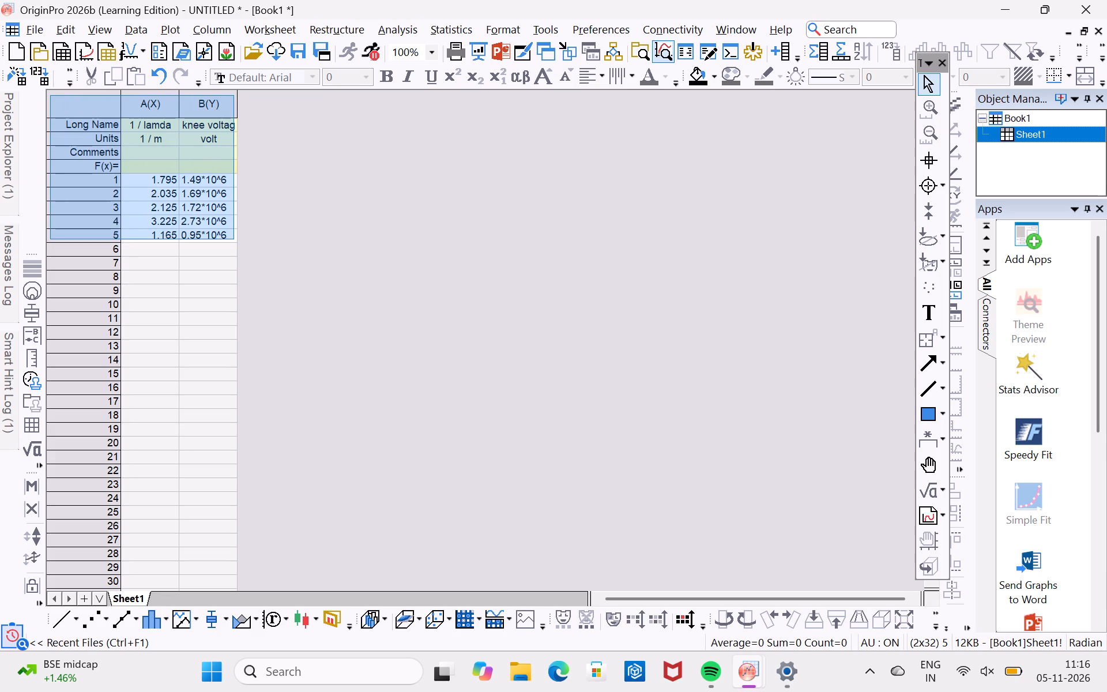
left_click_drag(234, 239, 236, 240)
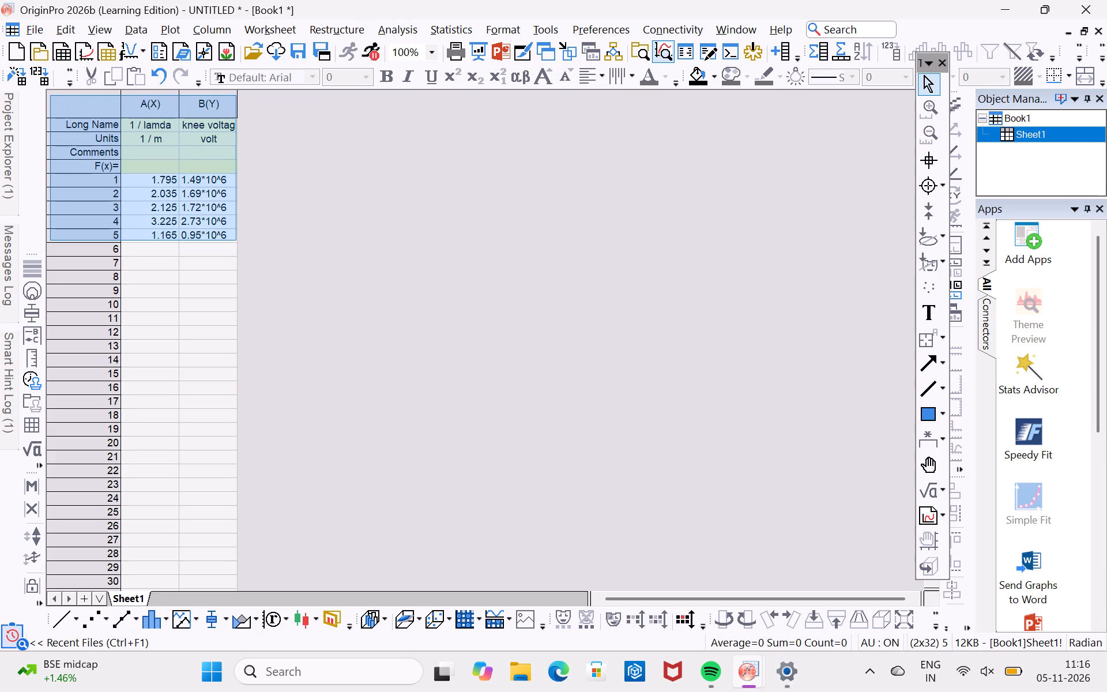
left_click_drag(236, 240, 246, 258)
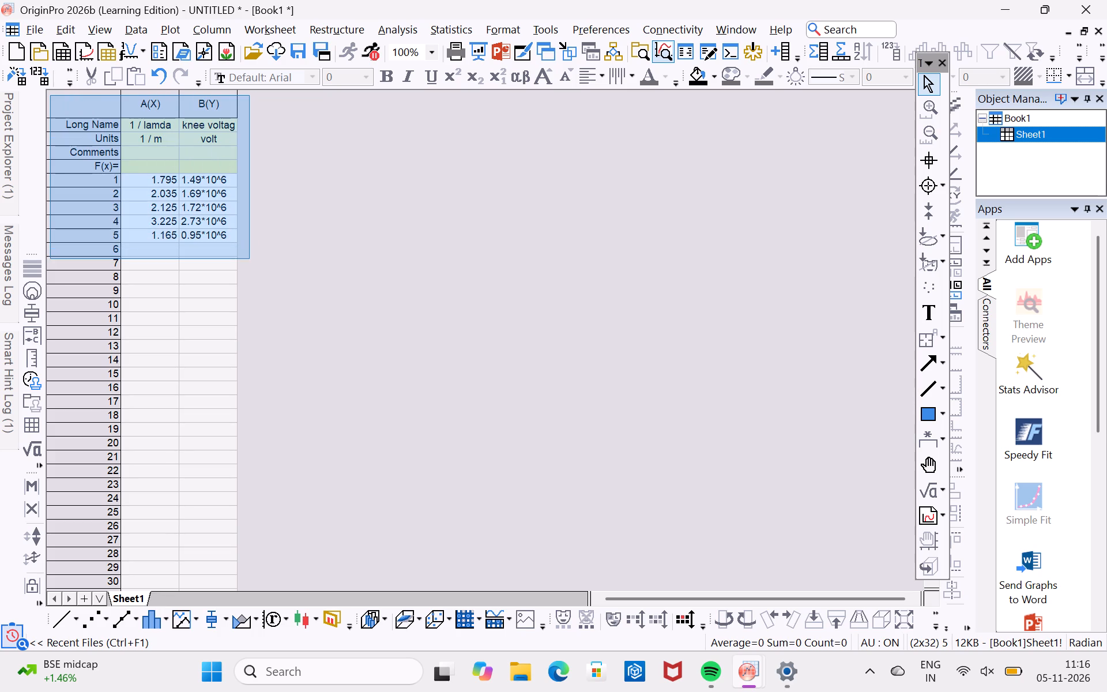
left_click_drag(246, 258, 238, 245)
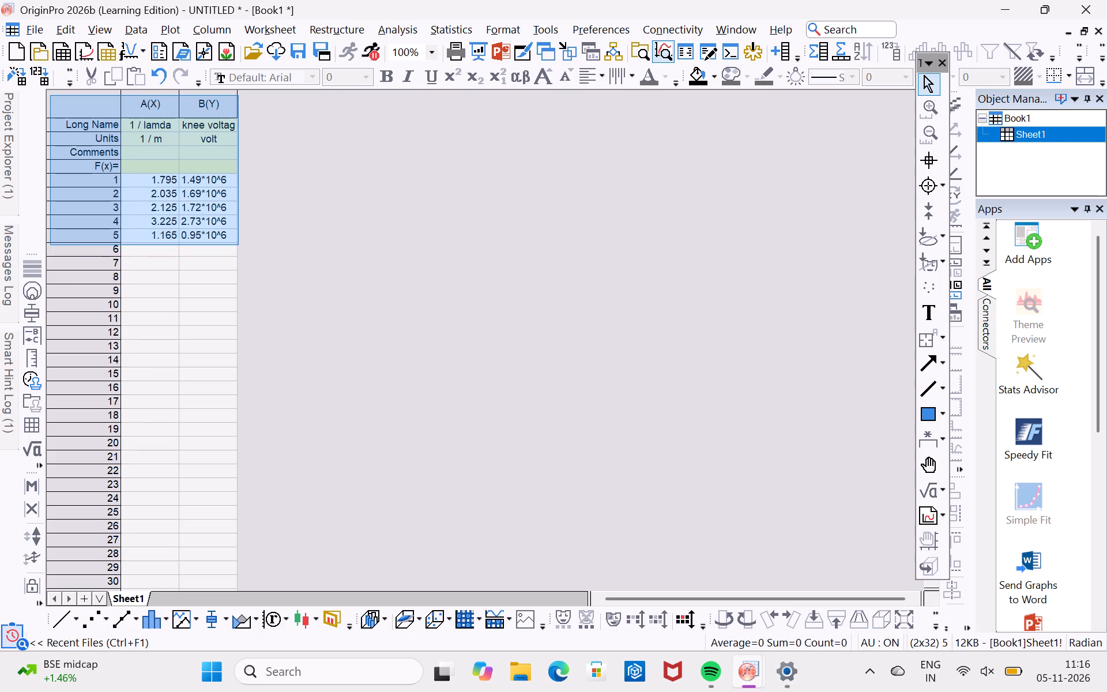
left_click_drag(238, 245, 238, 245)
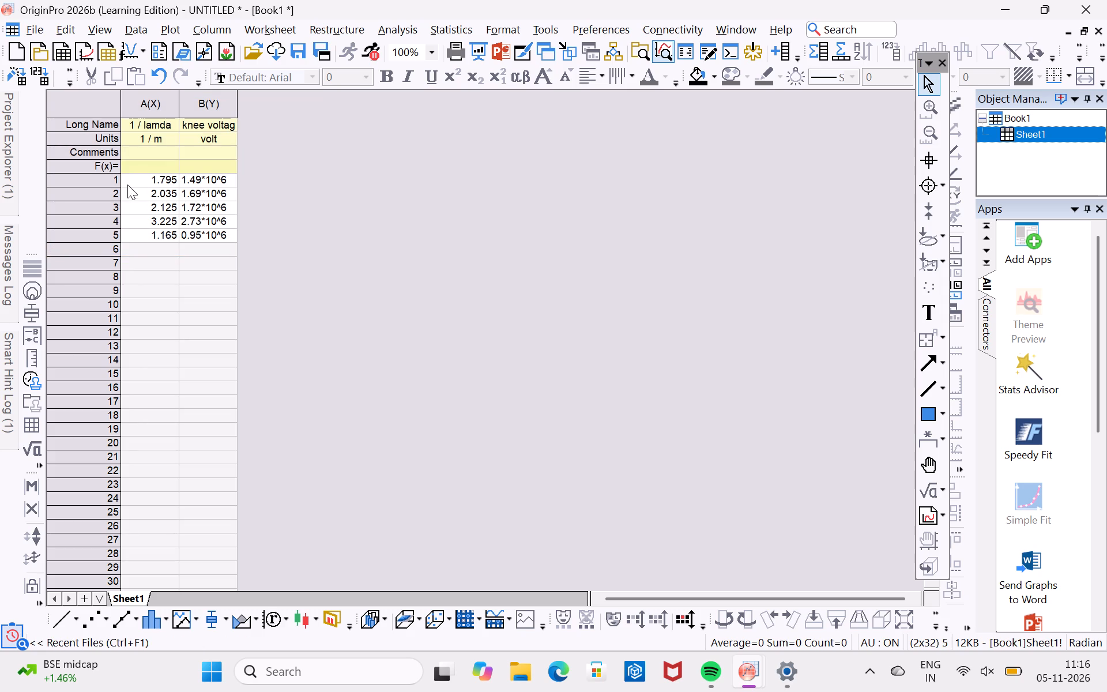
Create a Scatter plot from the data cells in rows 1 to 5 of columns A(X) and B(Y).
left_click_drag(127, 177, 214, 236)
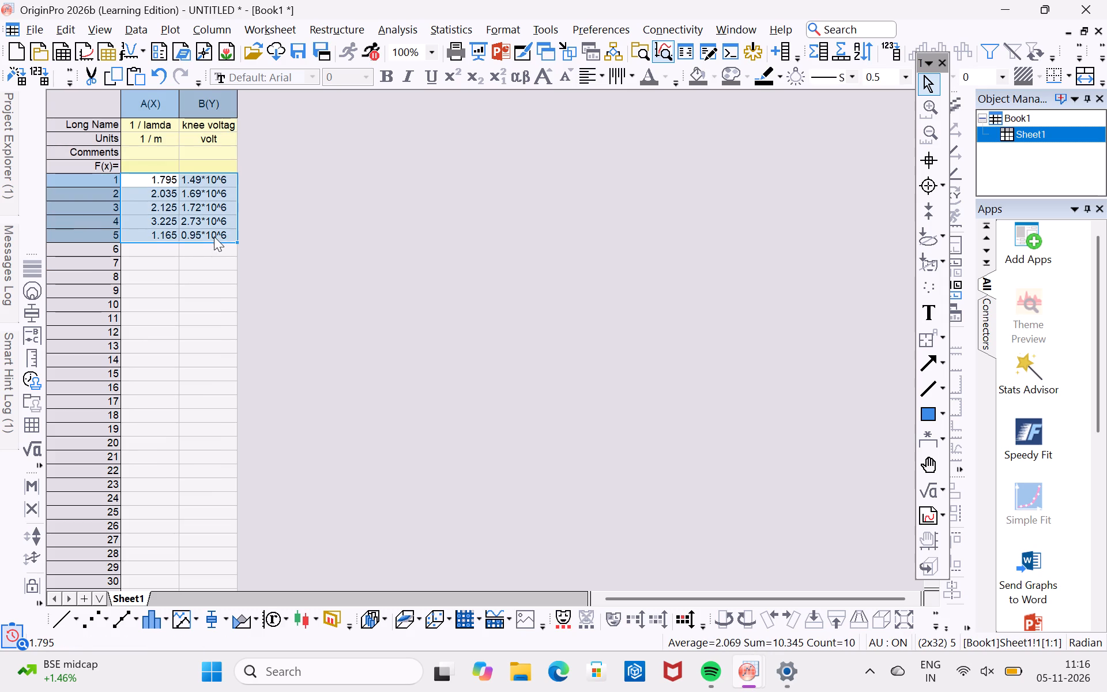
left_click_drag(214, 236, 213, 238)
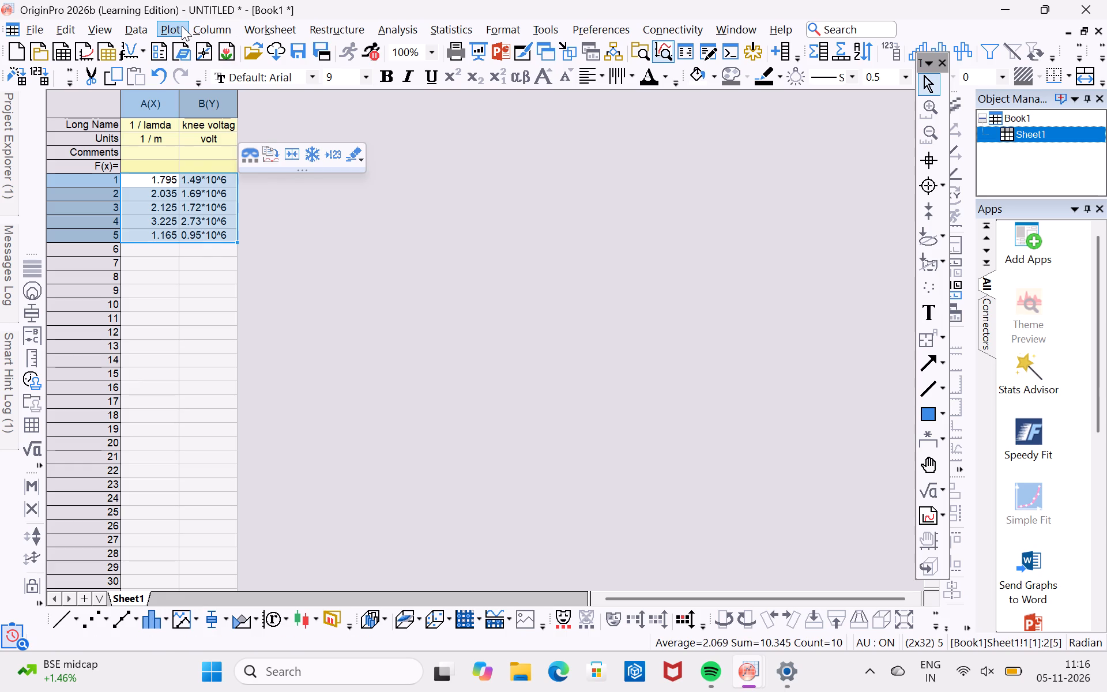
left_click(182, 26)
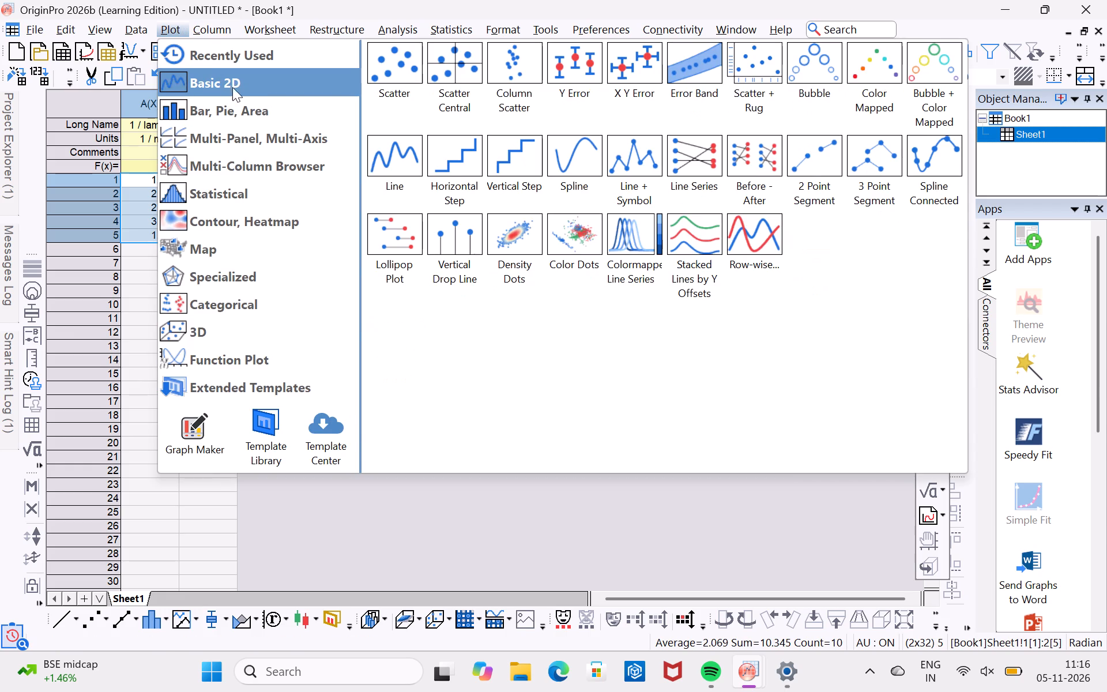
left_click(393, 70)
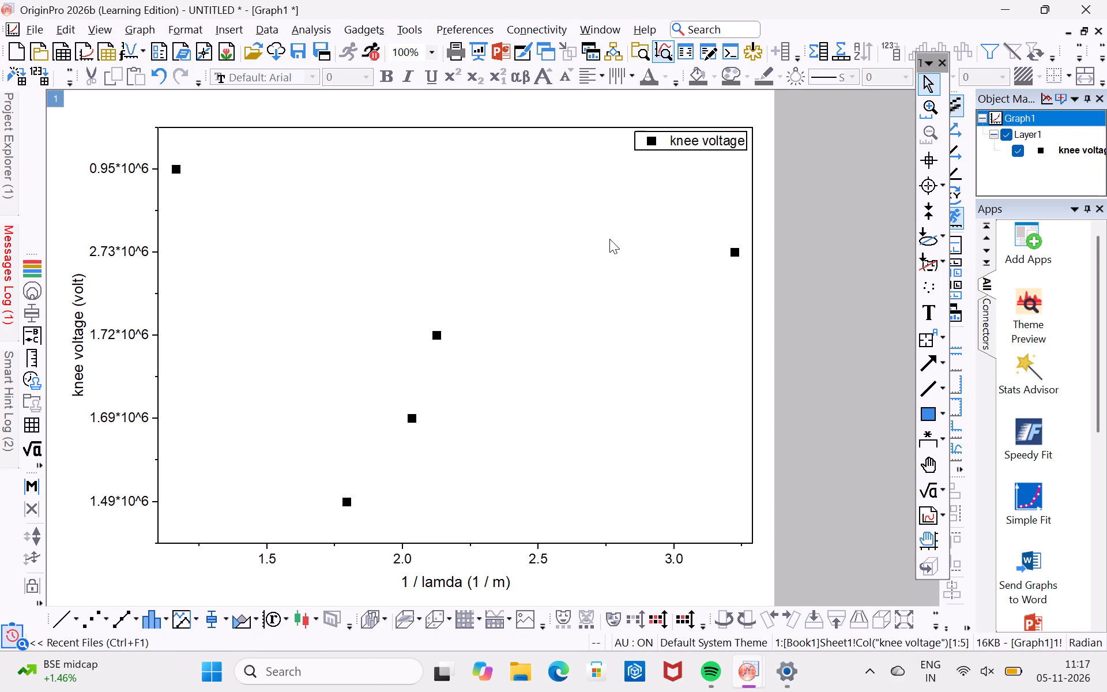
Close the floating toolbar of drawing and zoom tools beside the graph.
left_click(937, 67)
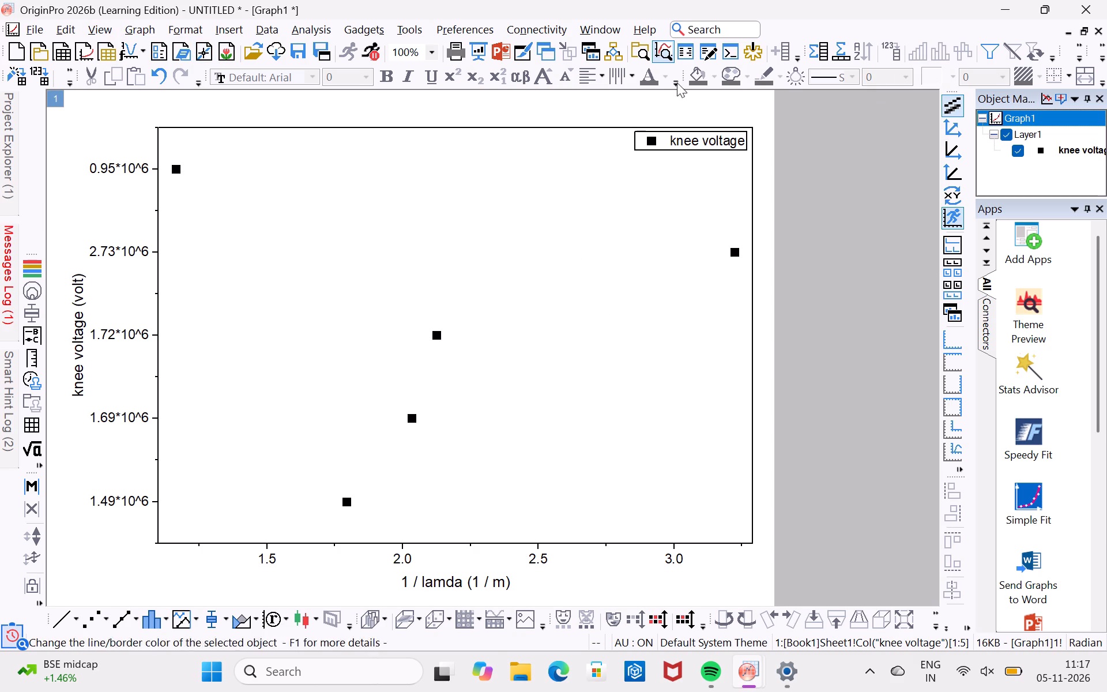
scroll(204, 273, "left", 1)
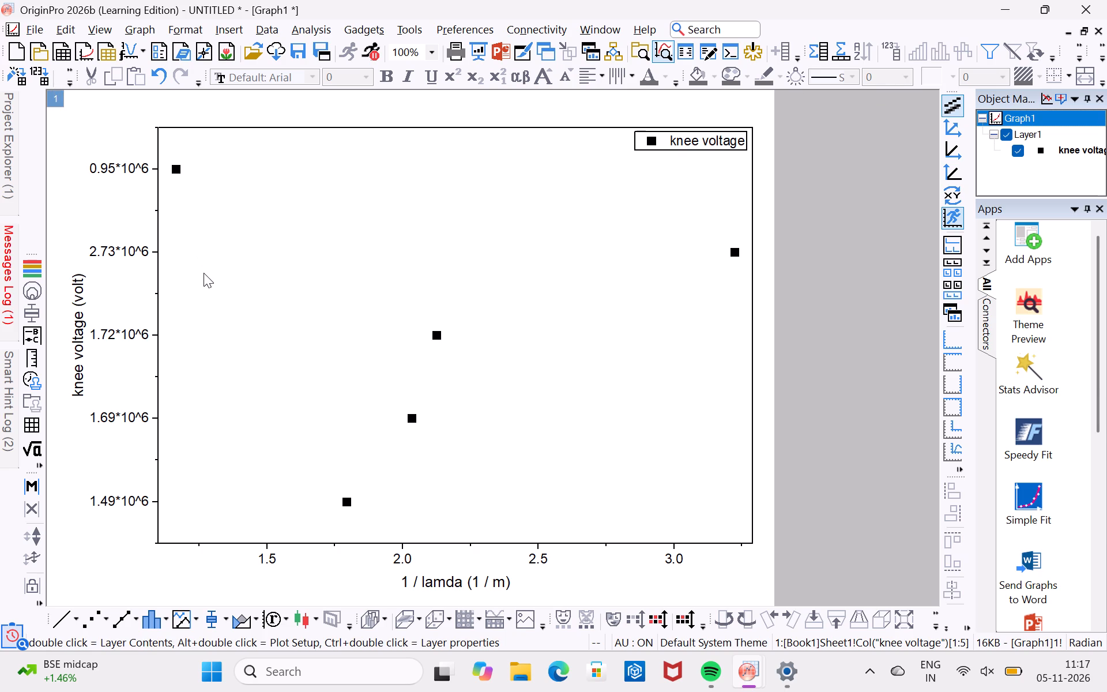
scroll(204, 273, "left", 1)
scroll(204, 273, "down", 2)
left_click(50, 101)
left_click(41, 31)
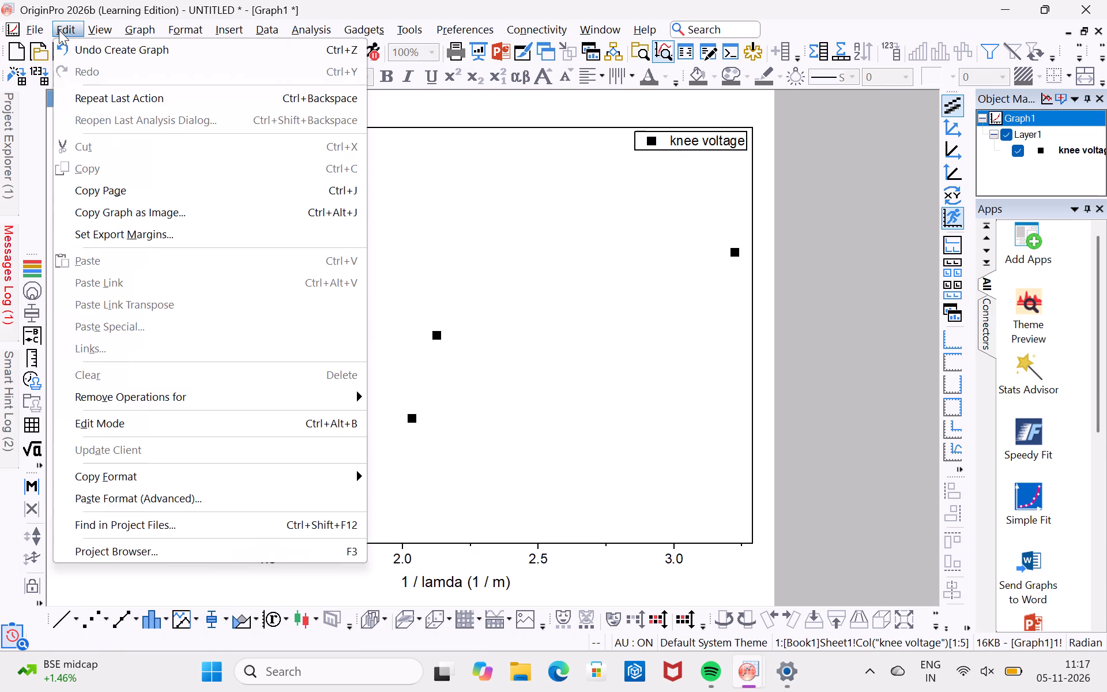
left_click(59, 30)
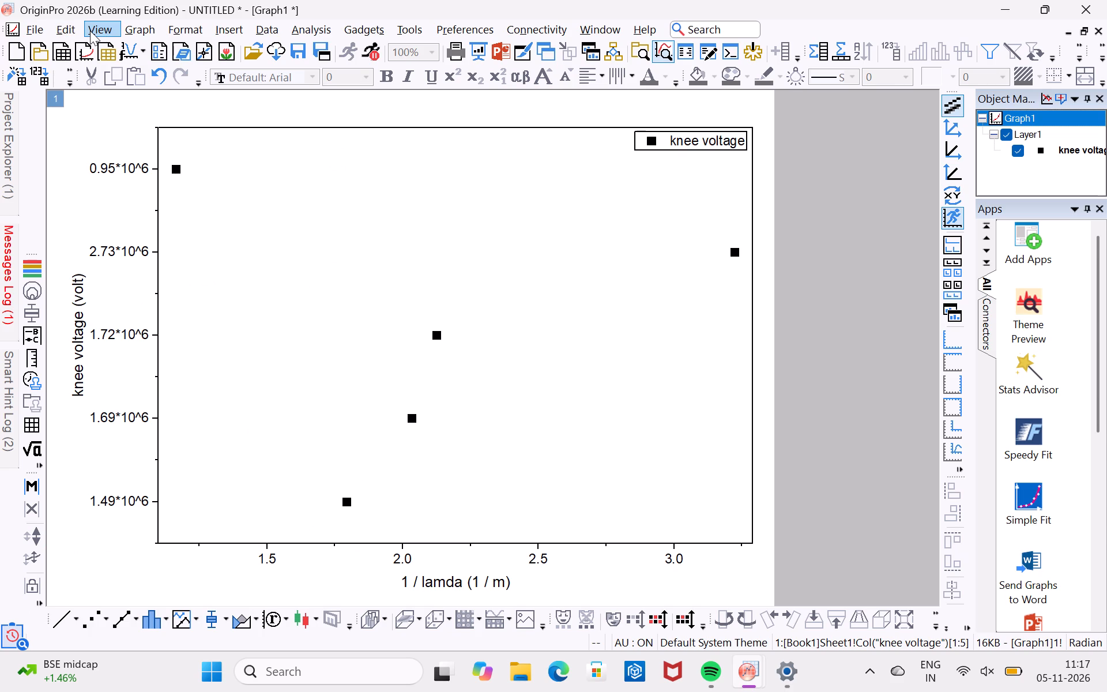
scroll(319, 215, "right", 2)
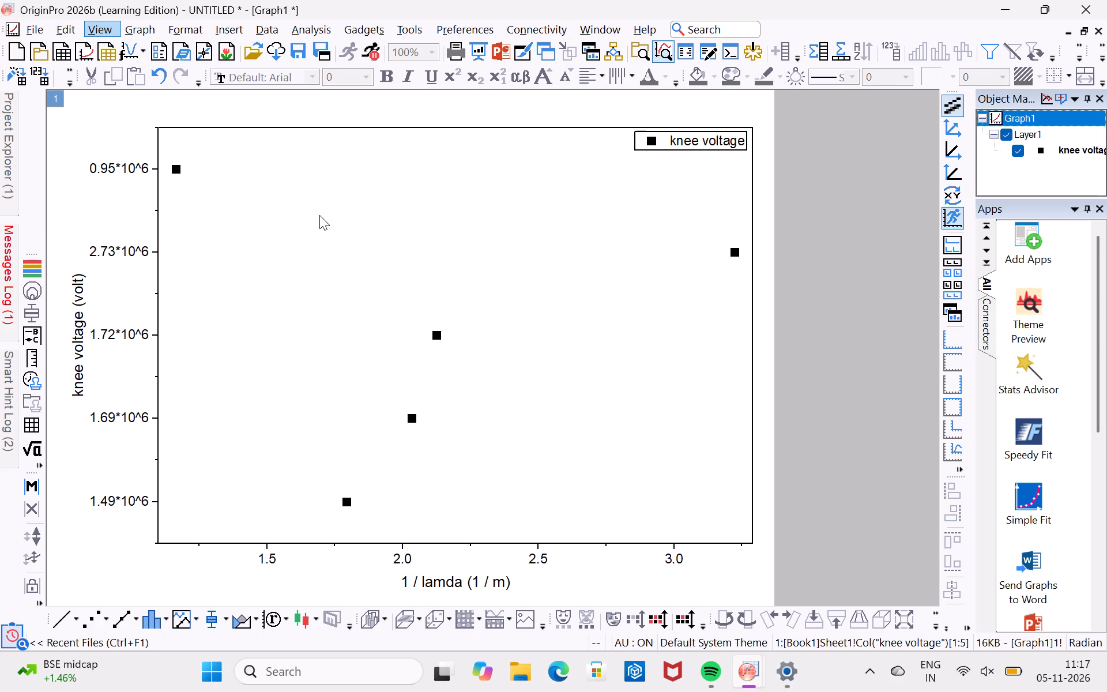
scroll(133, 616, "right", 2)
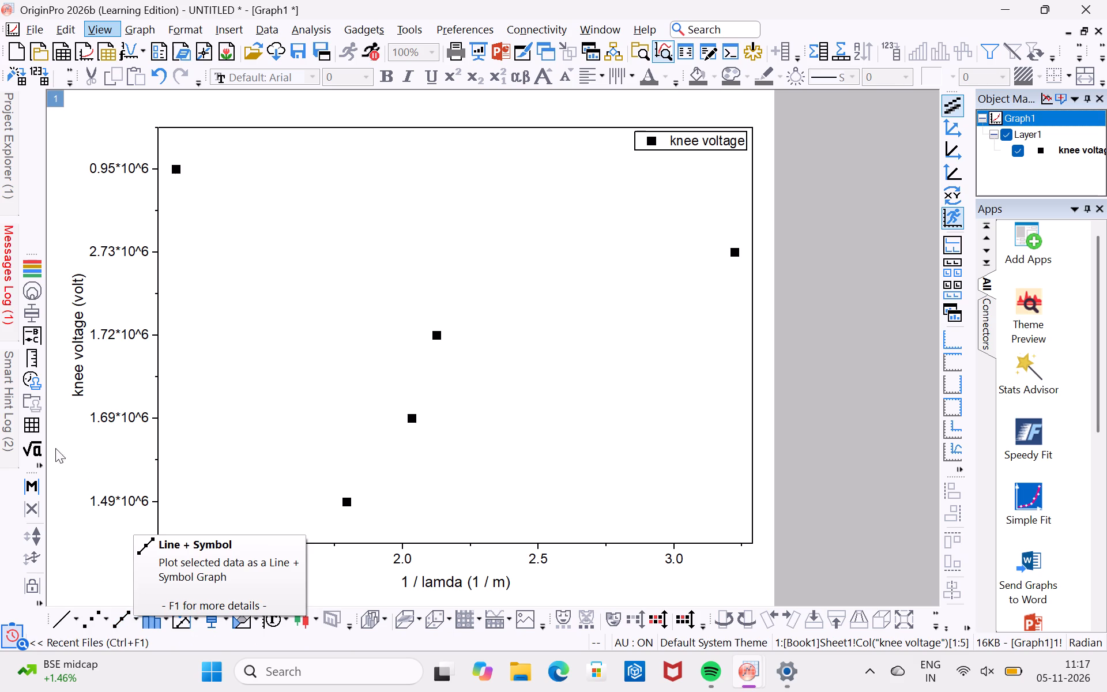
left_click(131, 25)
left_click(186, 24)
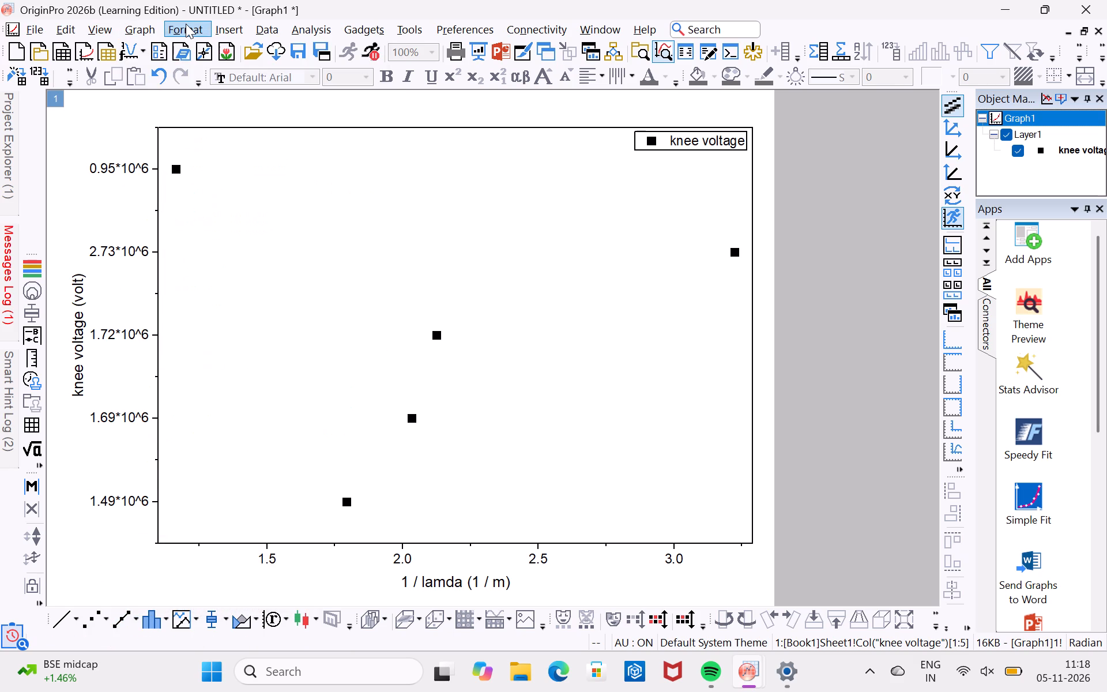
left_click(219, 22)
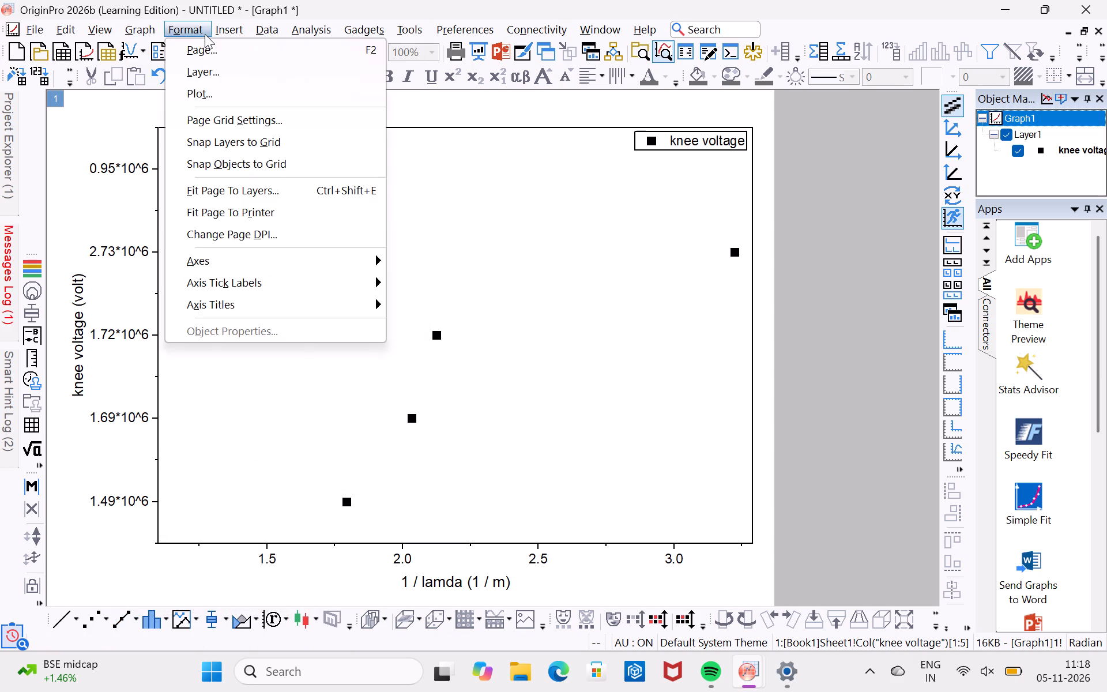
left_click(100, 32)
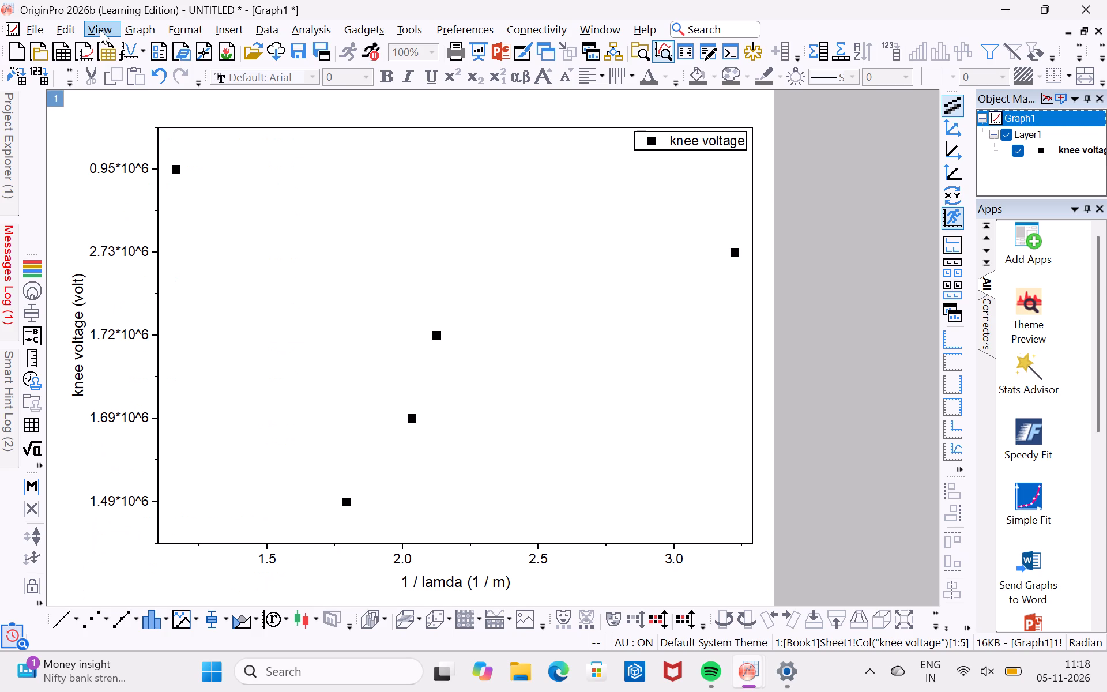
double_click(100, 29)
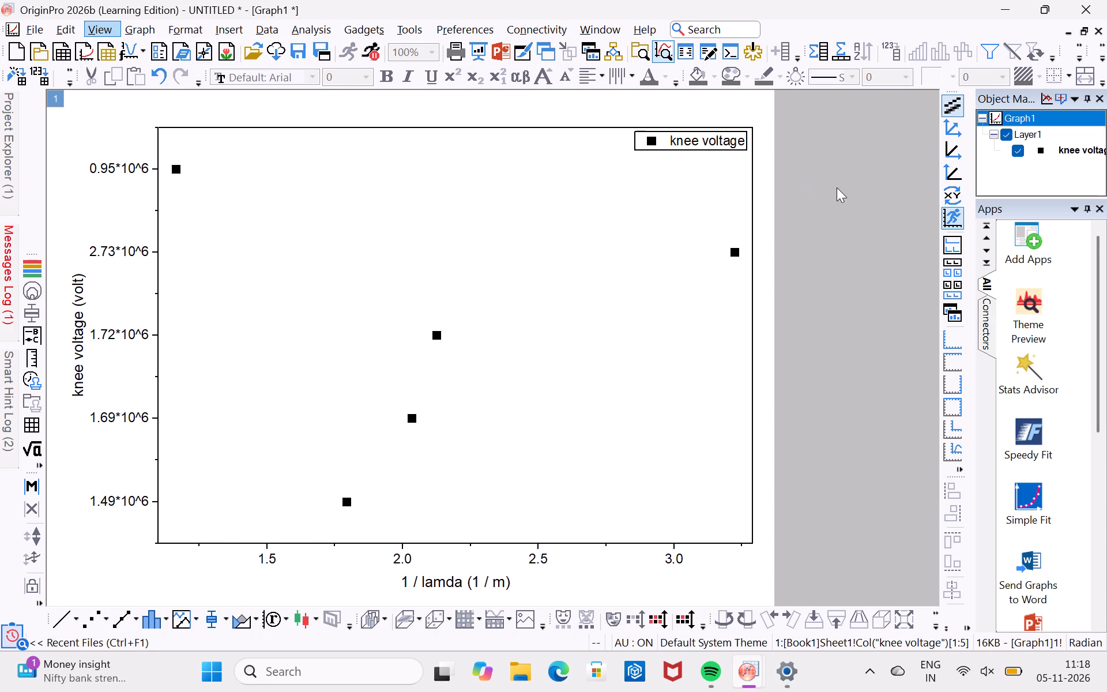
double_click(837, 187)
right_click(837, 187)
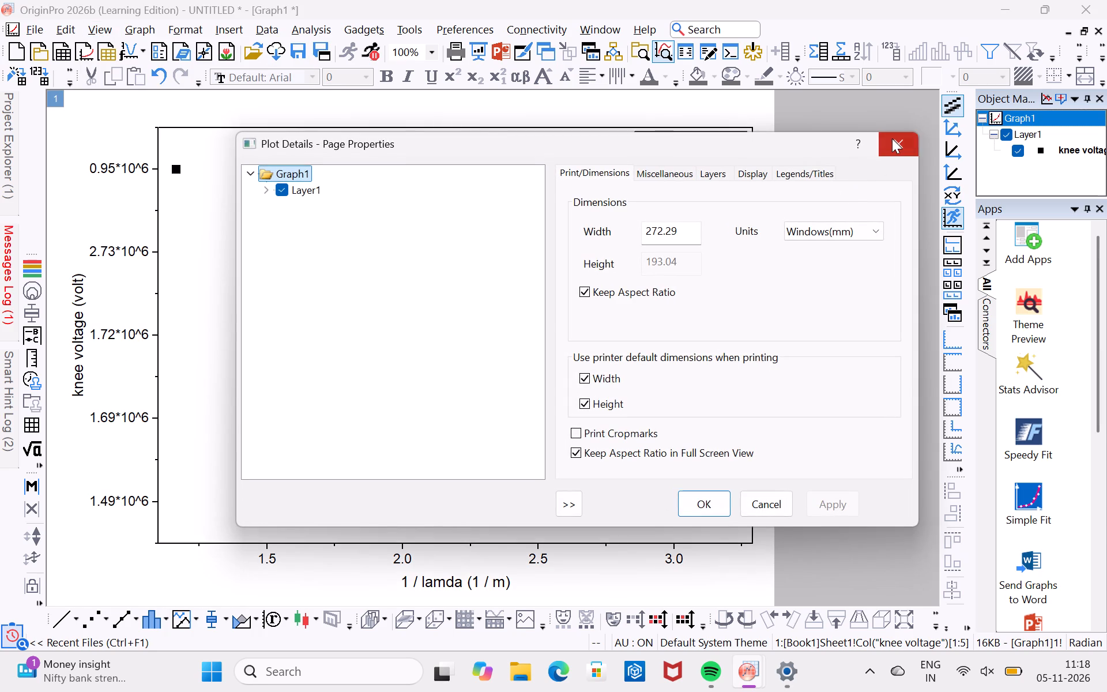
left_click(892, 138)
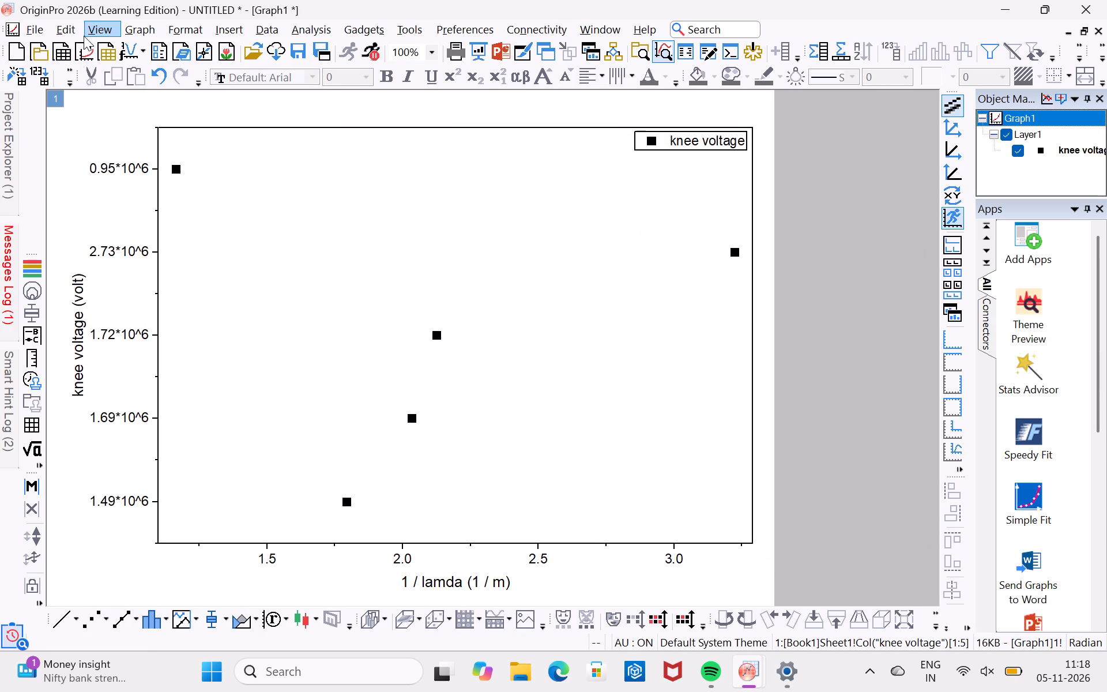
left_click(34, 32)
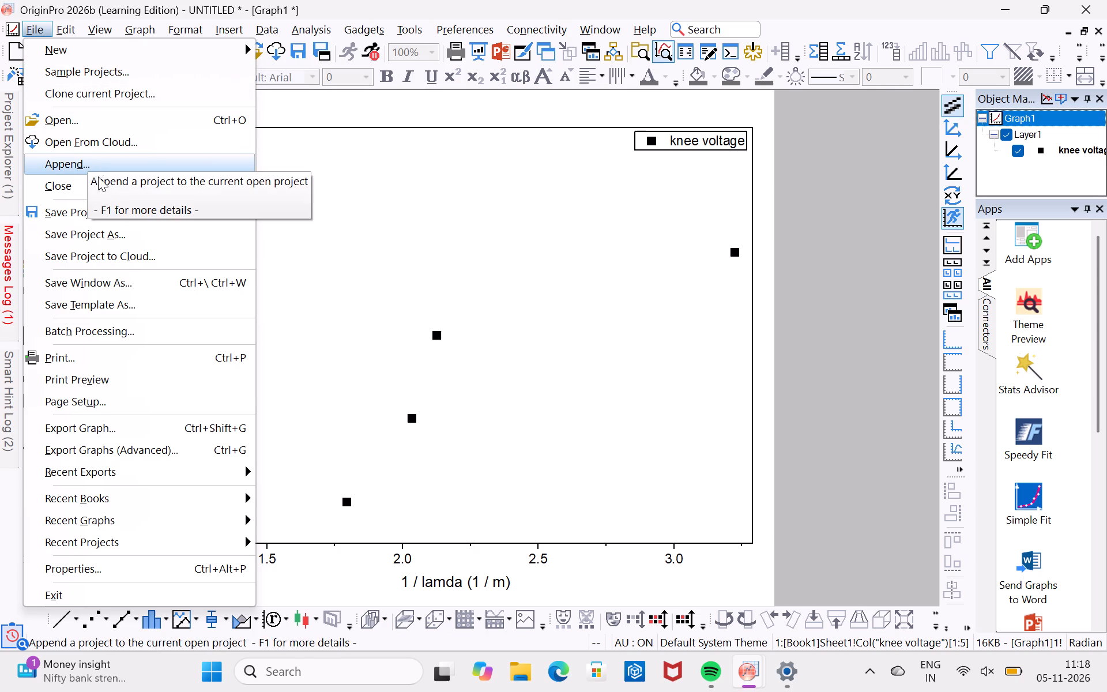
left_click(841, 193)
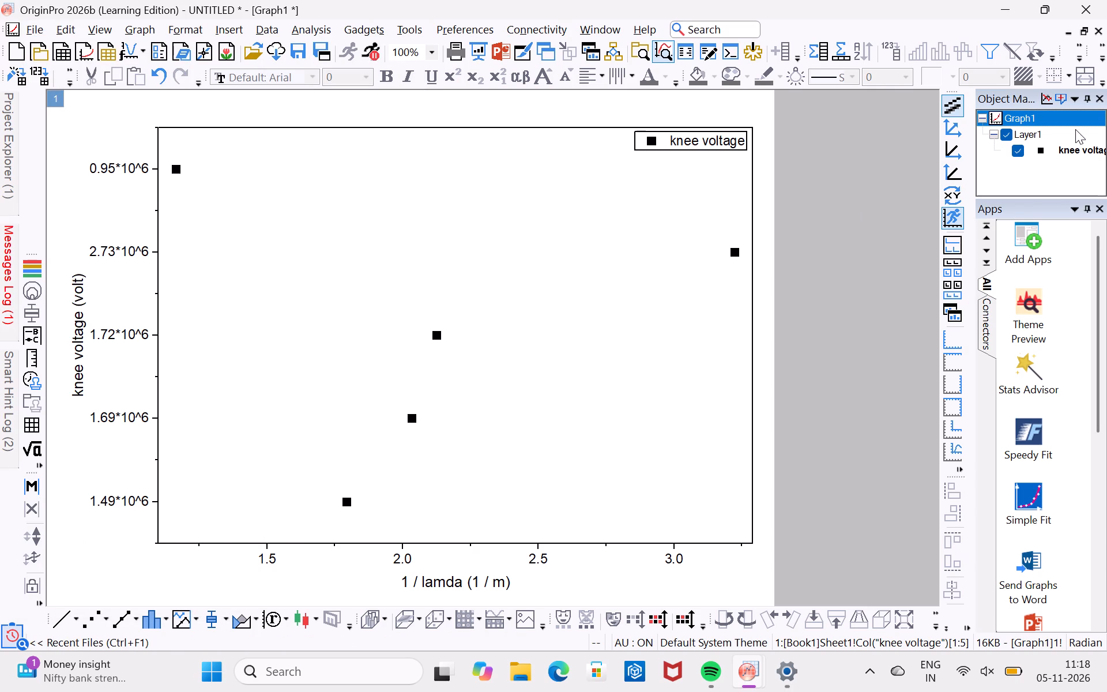
Hide the Object Manager pane beside the graph.
left_click(1098, 100)
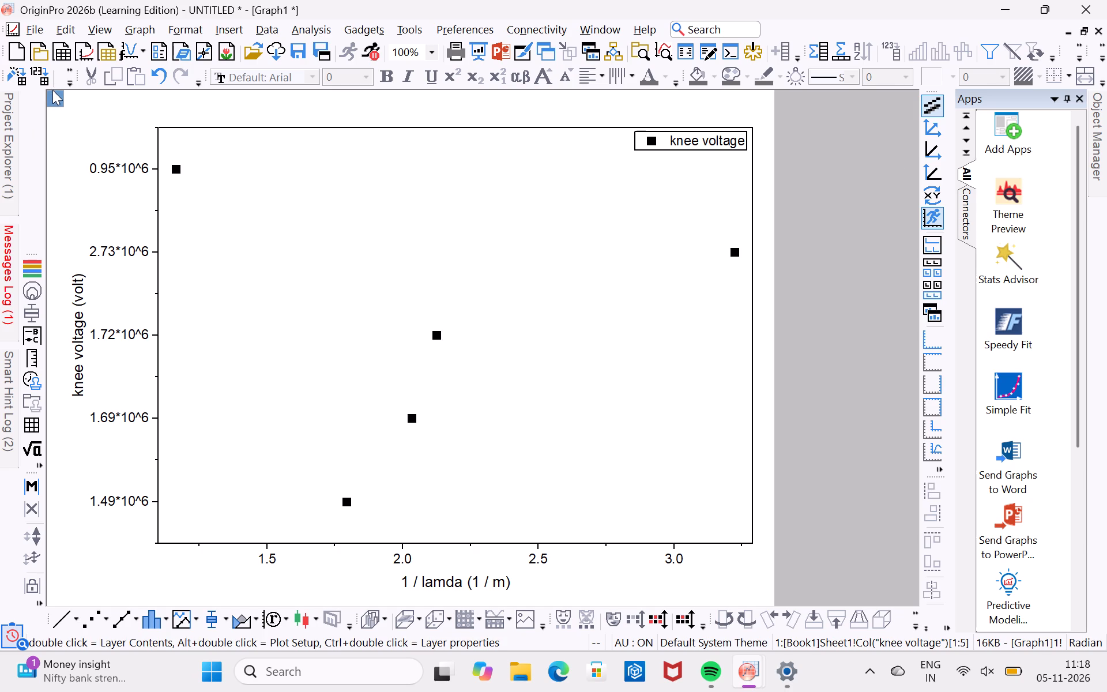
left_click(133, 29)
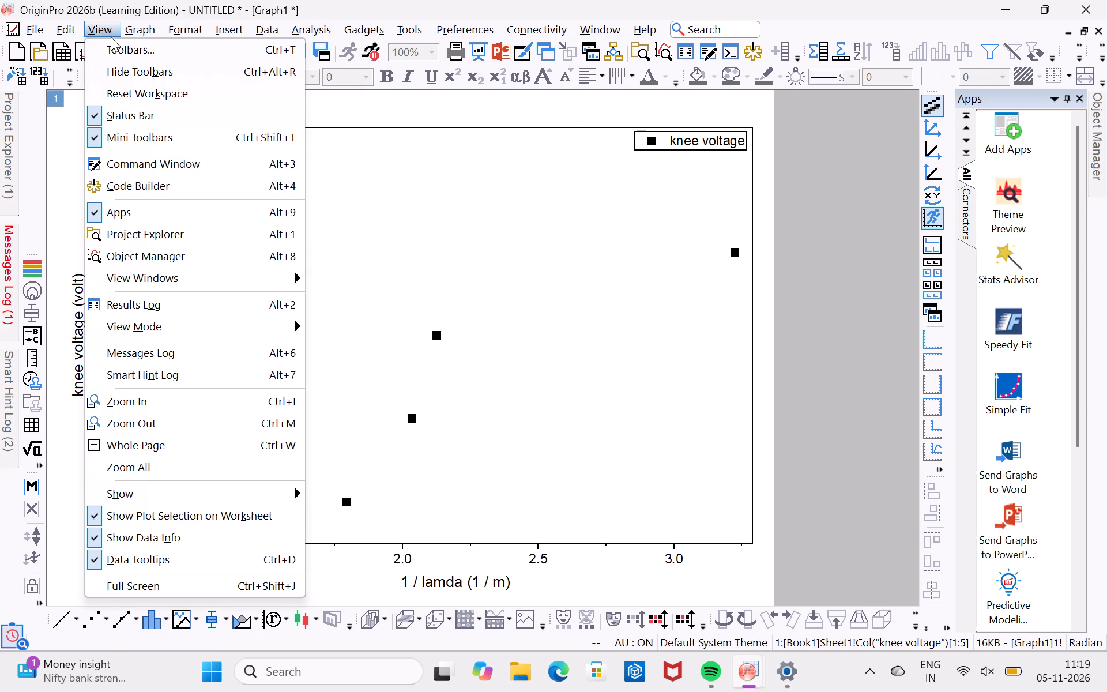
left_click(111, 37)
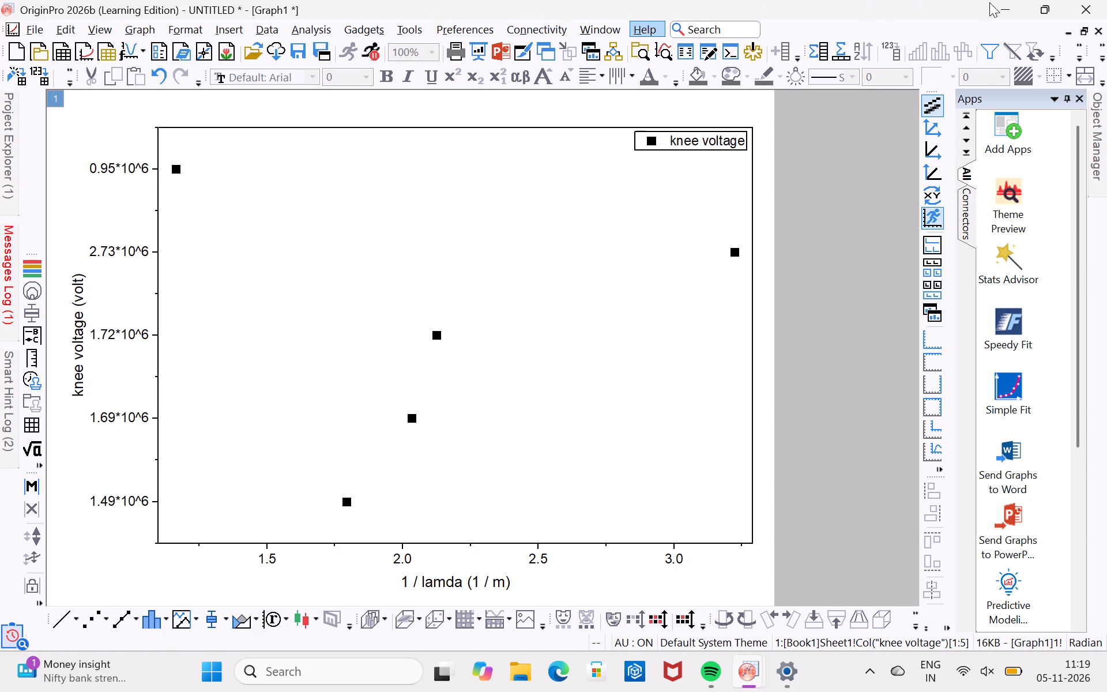
Minimize the graph project and launch a new Origin 2026b session from the desktop.
left_click(1000, 7)
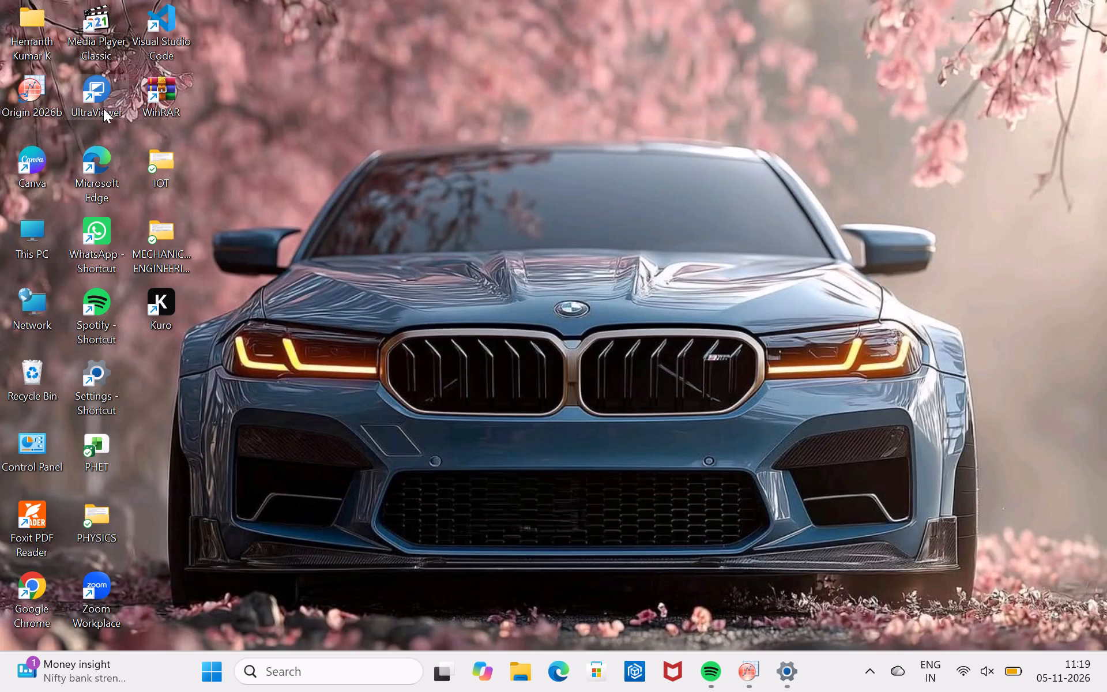
double_click(37, 91)
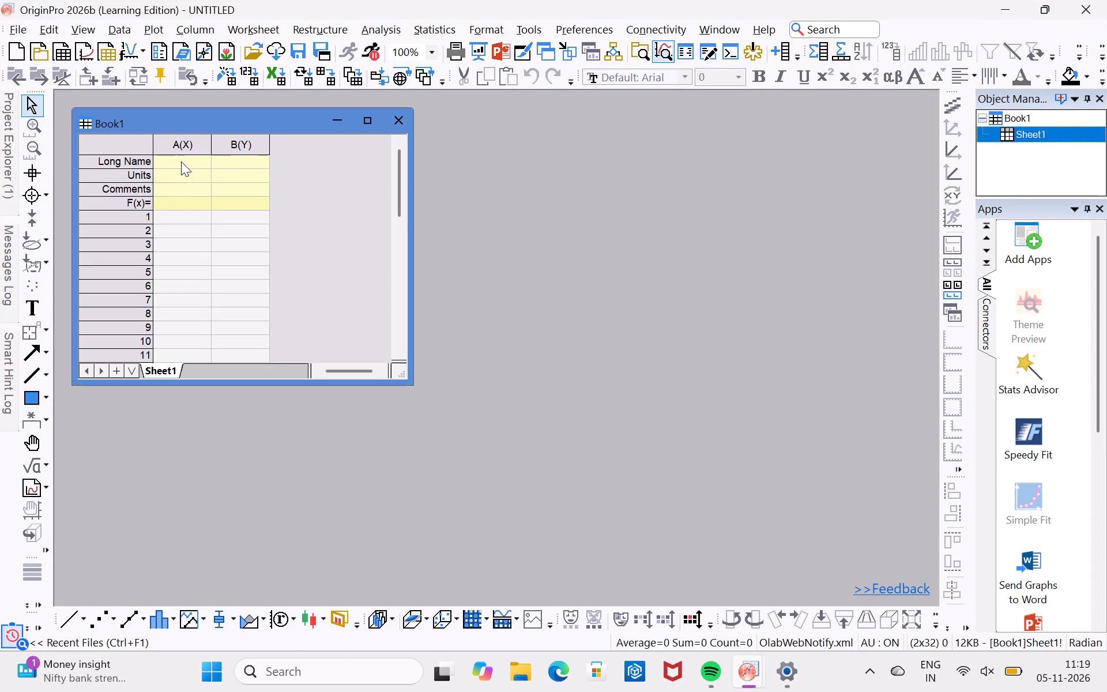
Enter the long names "1 / lamda" for column A(X) and "knee voltage" for column B(Y) in Book1.
left_click(182, 160)
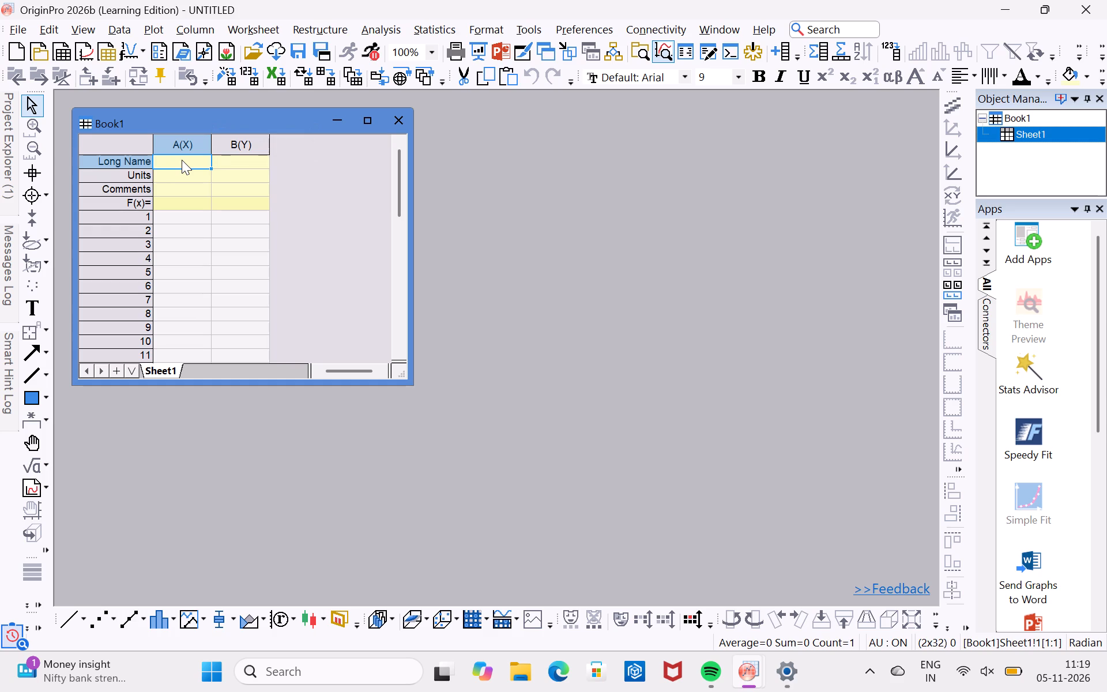
key("1")
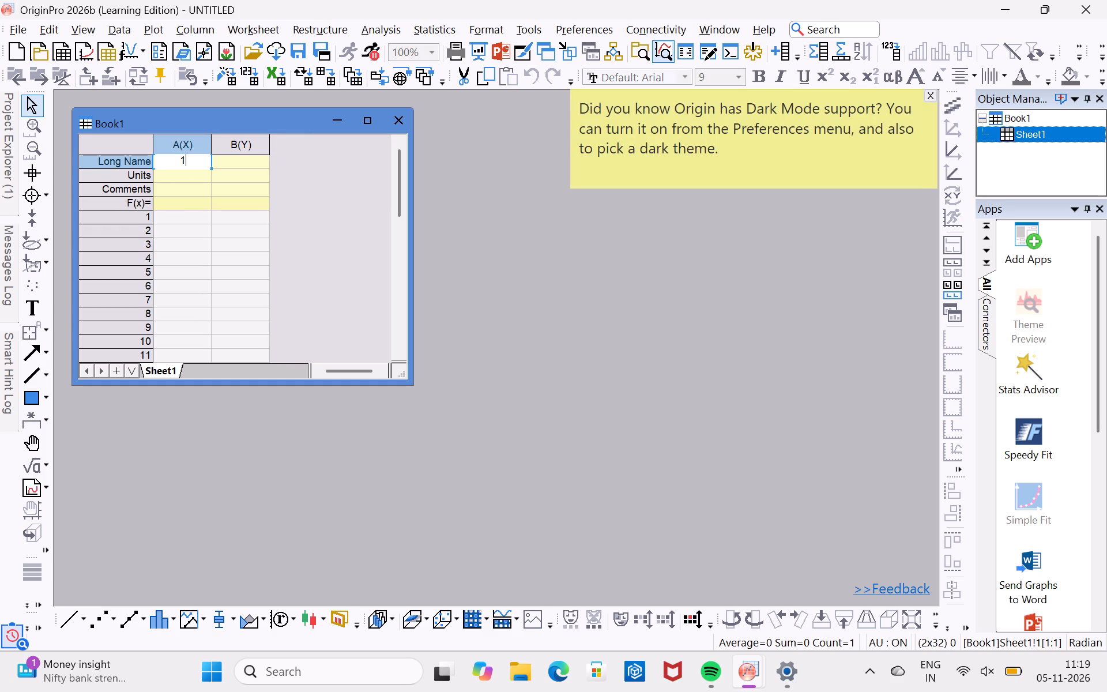
key("space")
type("/")
key("space")
type("lamda")
key("Right")
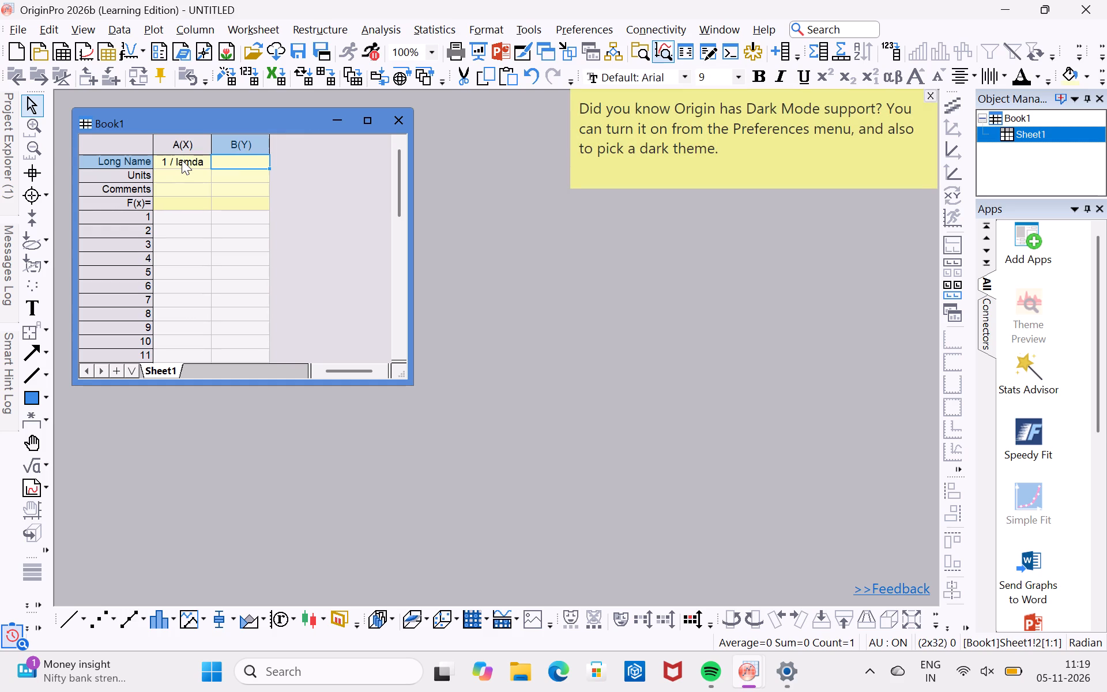
type("knee voltage")
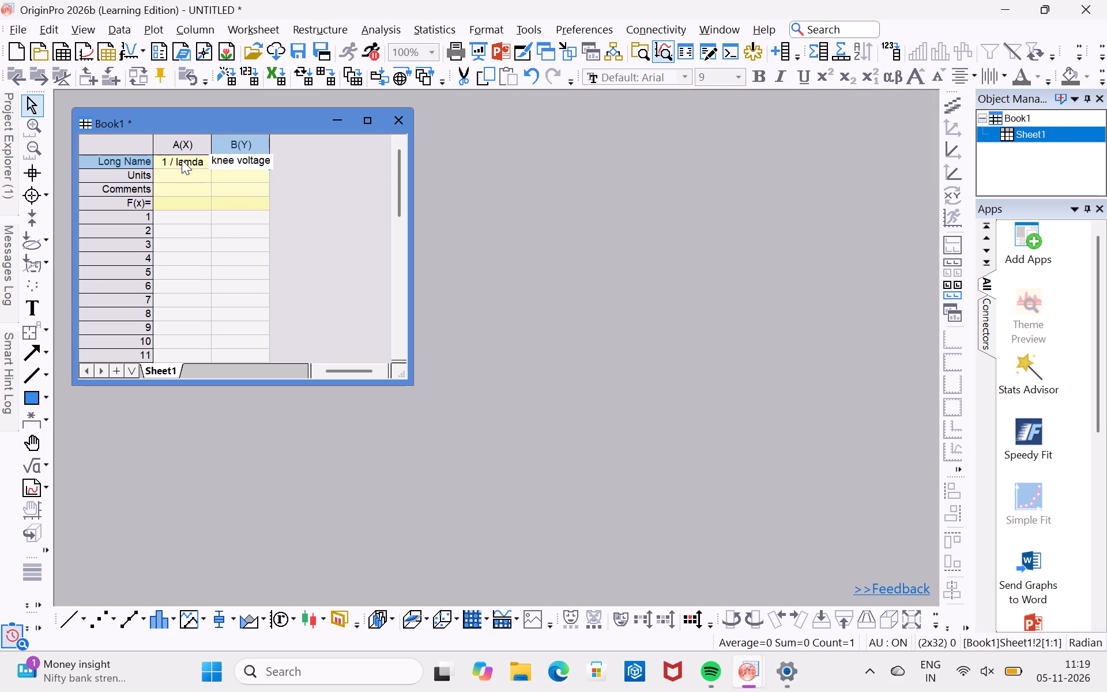
Set the units to "volt" for column B(Y) and "1 / m" for column A(X).
key("Down")
type("volt")
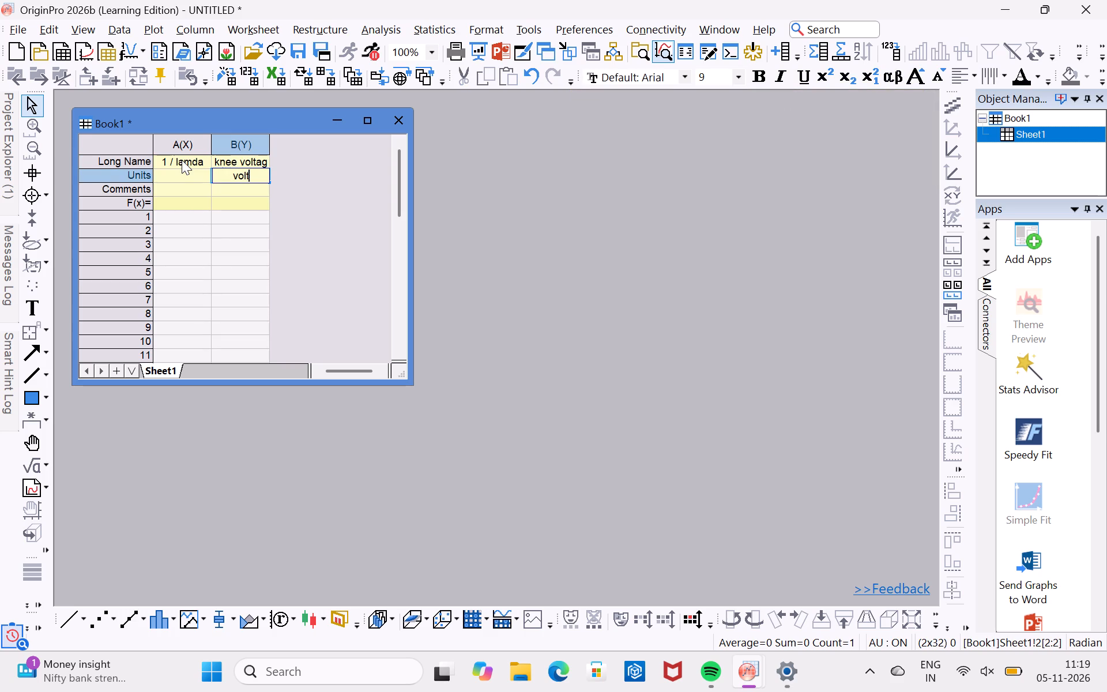
key("Left")
type("1 /")
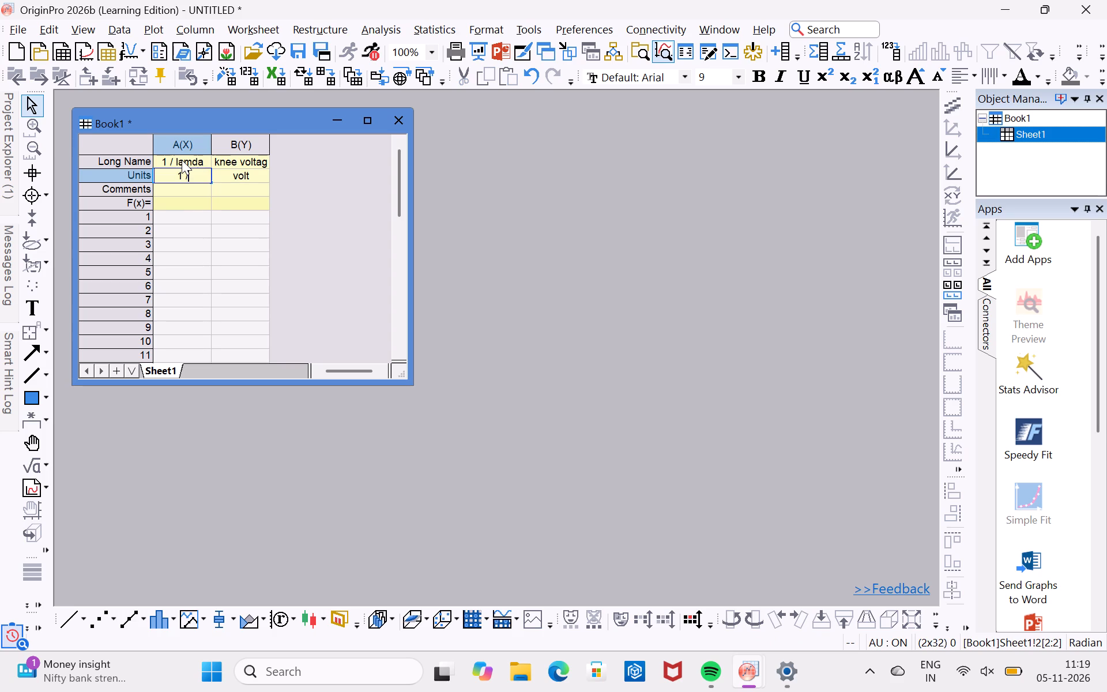
key("space")
key("m")
Enter 1.795, 2.035, 2.125, 3.225 and 1.165 in rows 1 to 5 of column A(X).
key("Down")
key("Down")
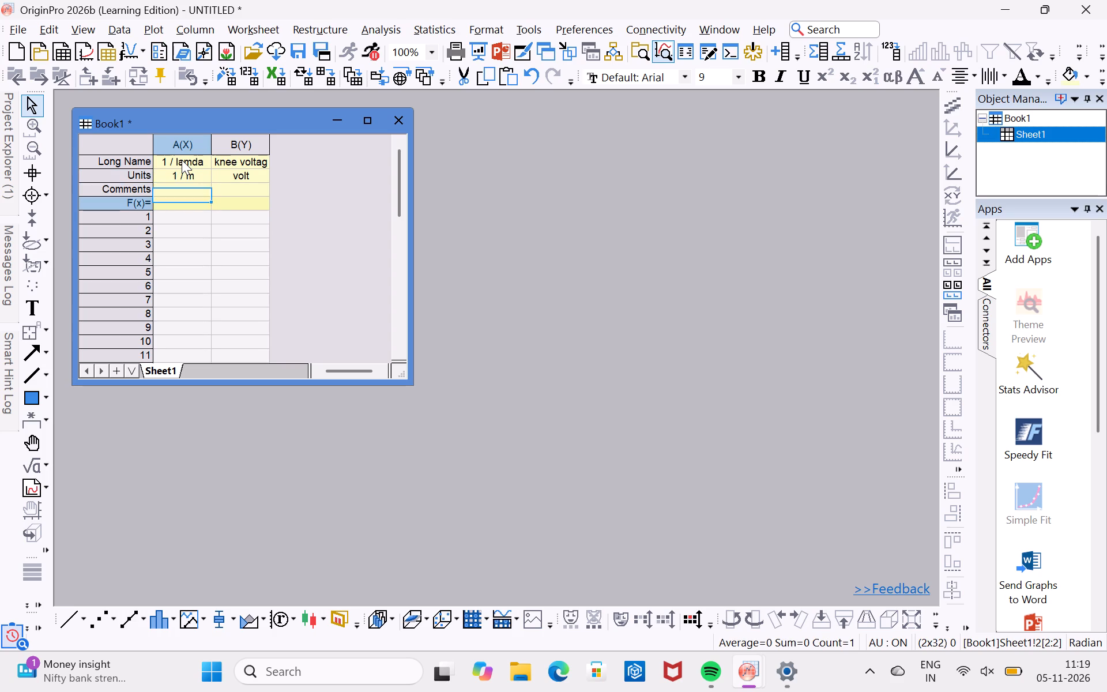
key("Down")
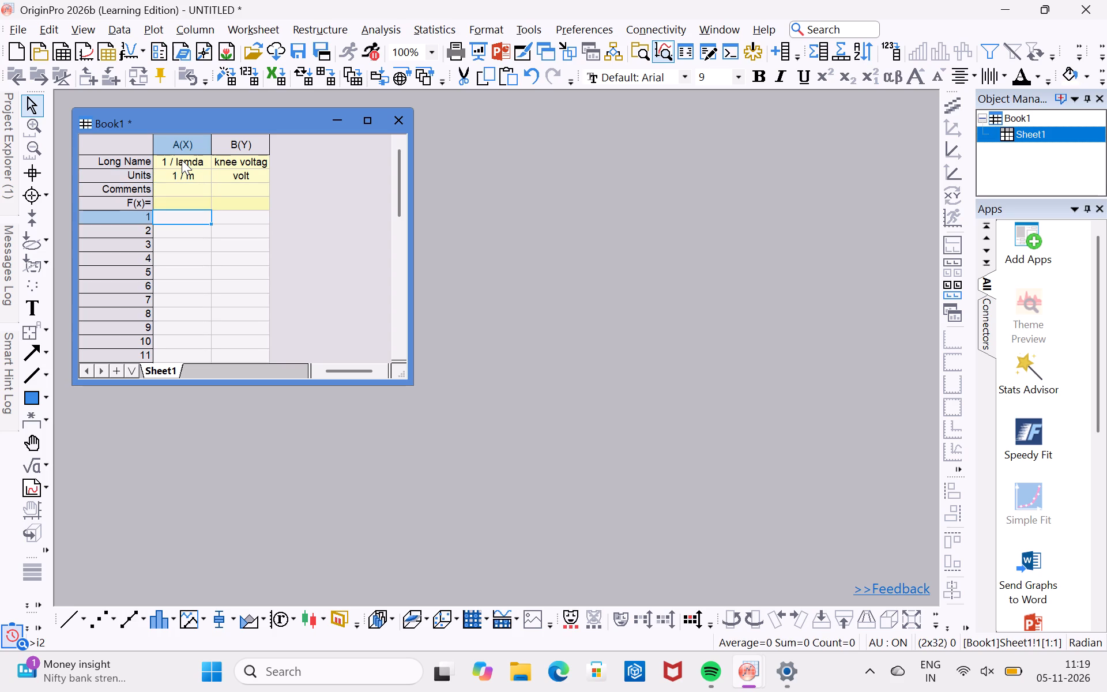
type("1.")
type("79")
key("5")
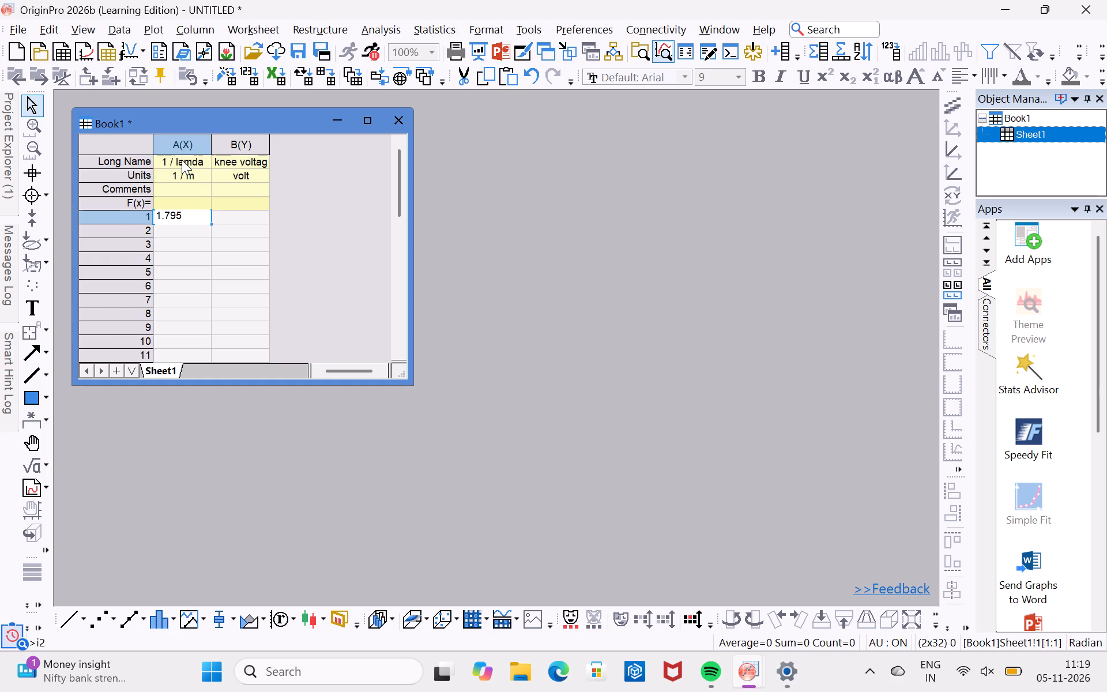
key("Return")
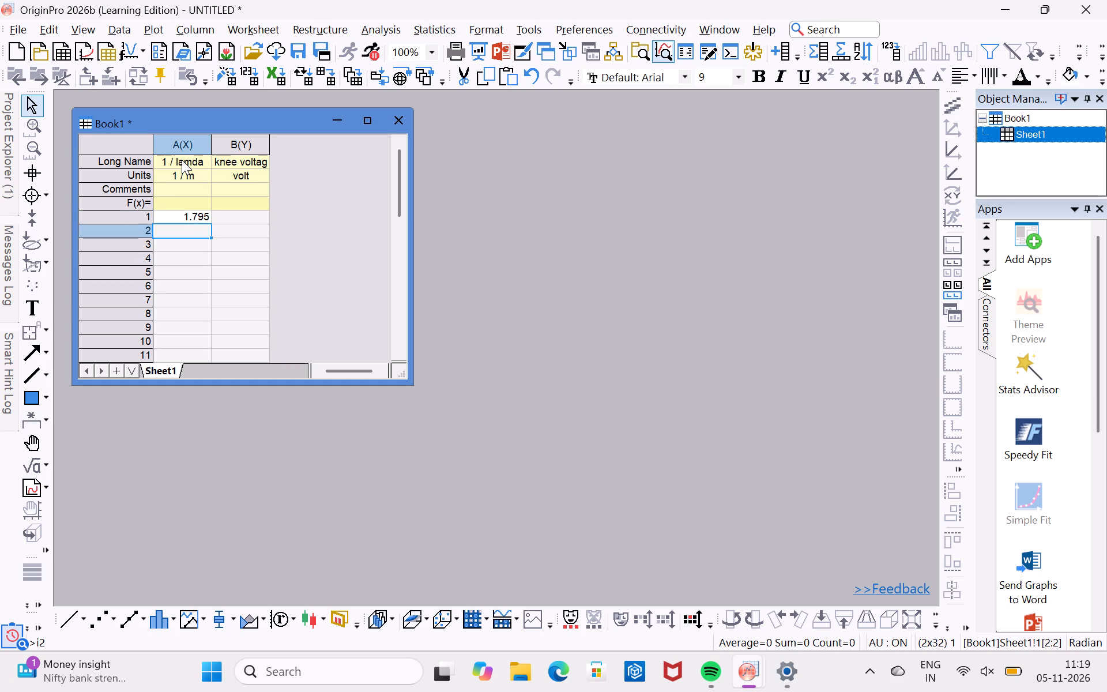
key("2")
key("period")
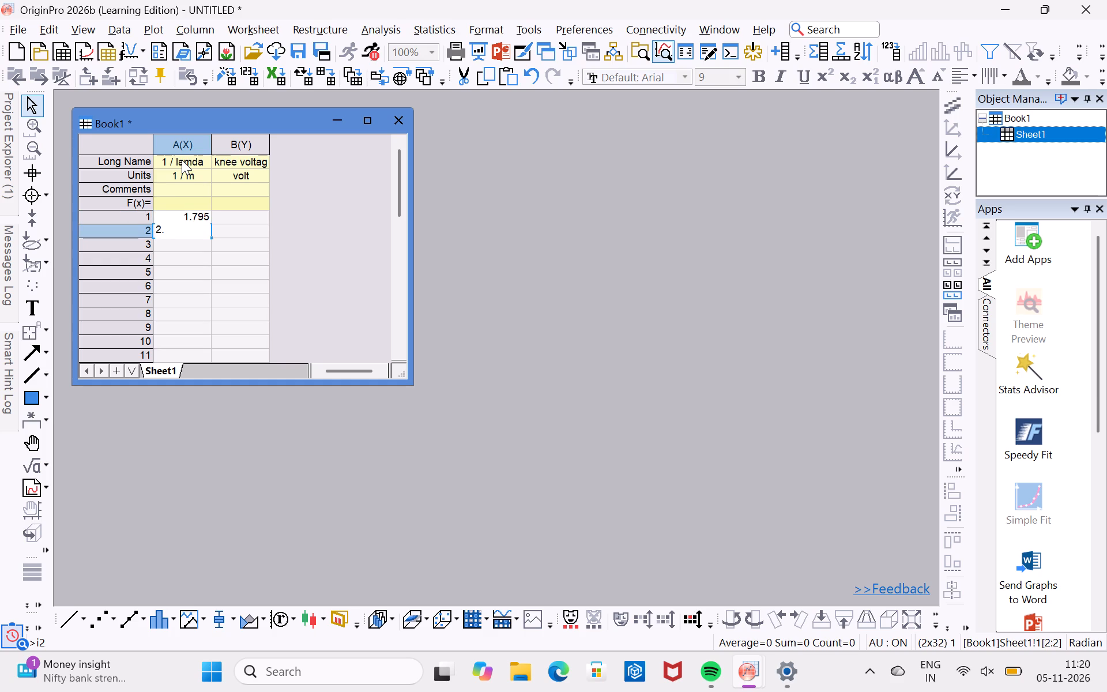
key("0")
type("35")
key("Return")
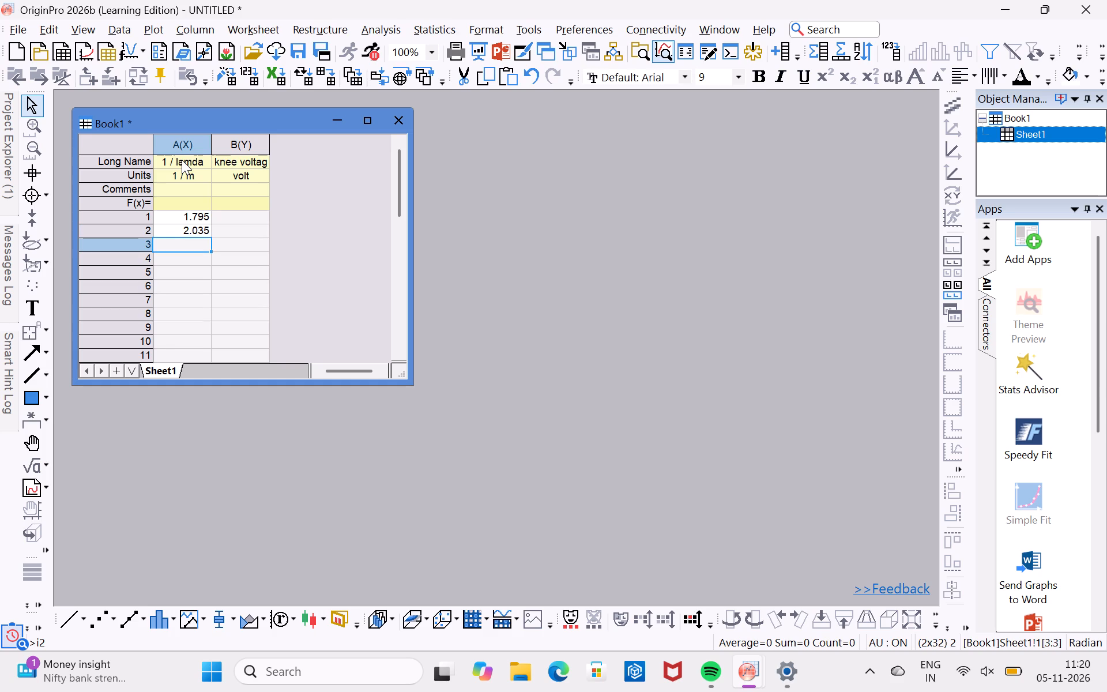
type("2.125")
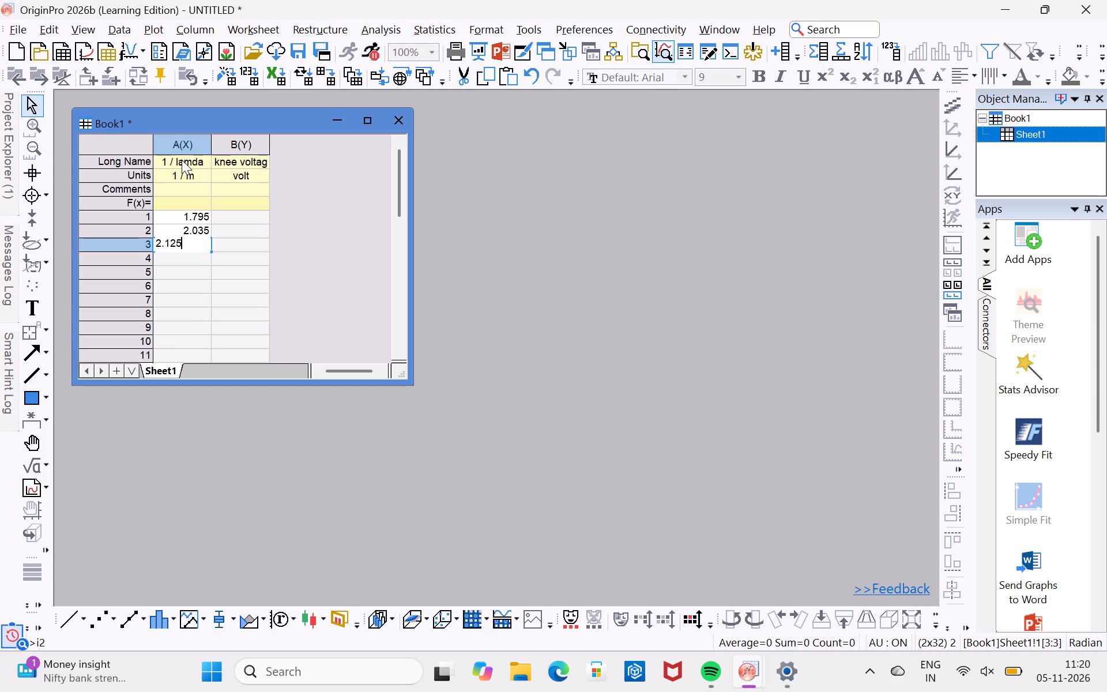
key("Return")
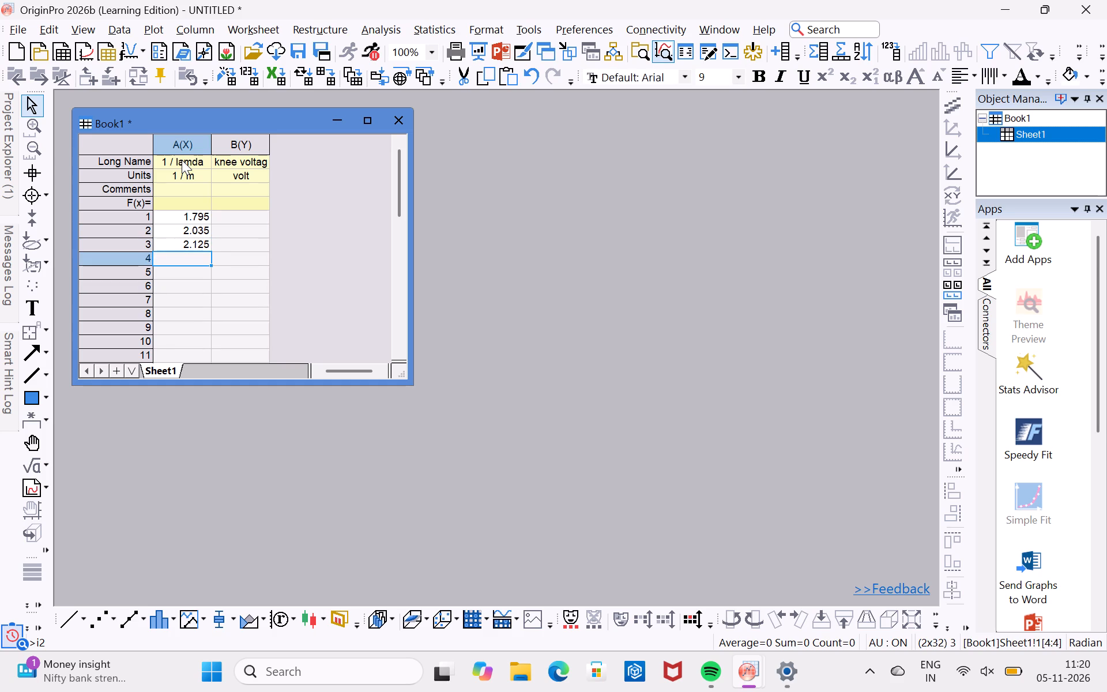
key("3")
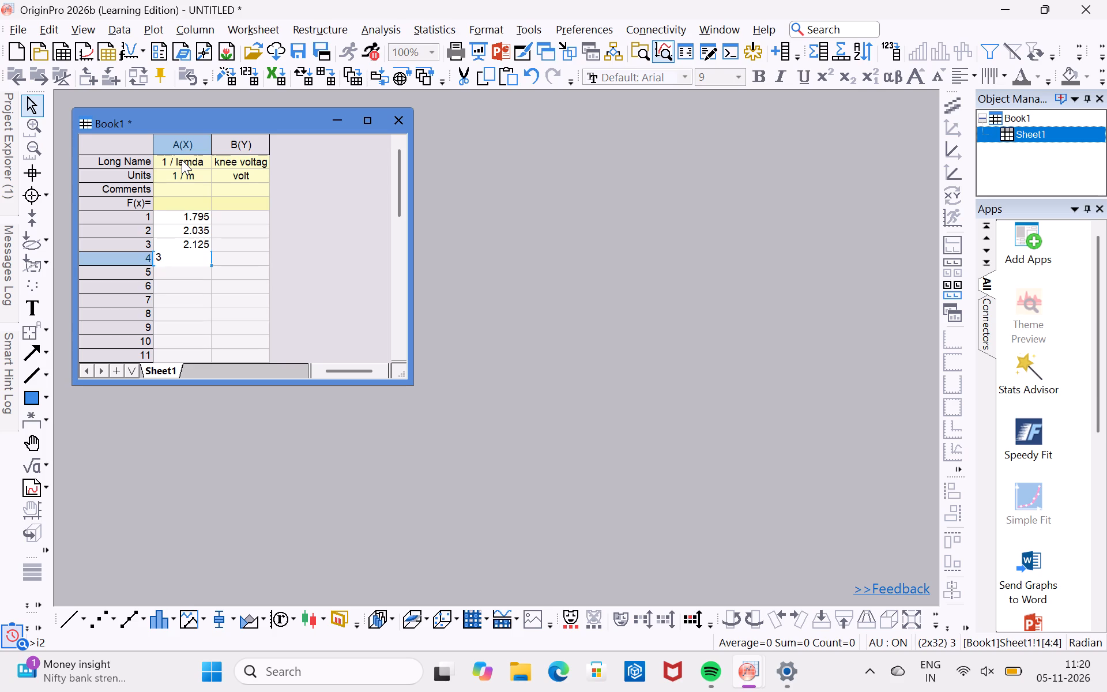
type(".225")
key("Return")
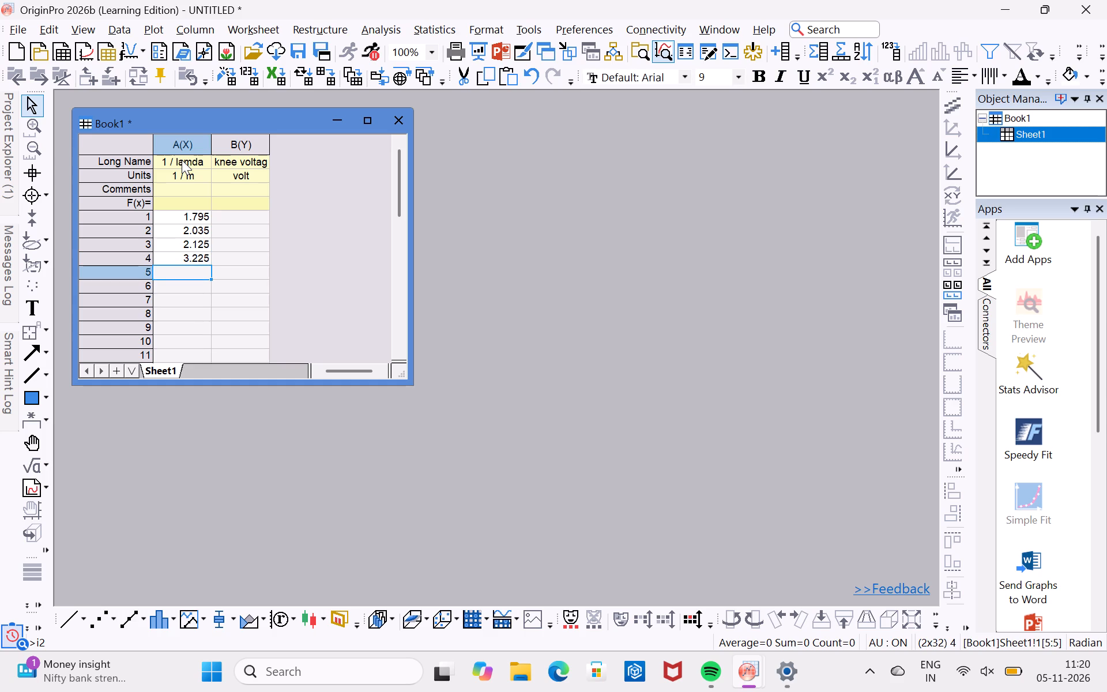
type("1.165")
Go to the row 1 cell of the "knee voltage" column B(Y).
key("Right")
key("Up")
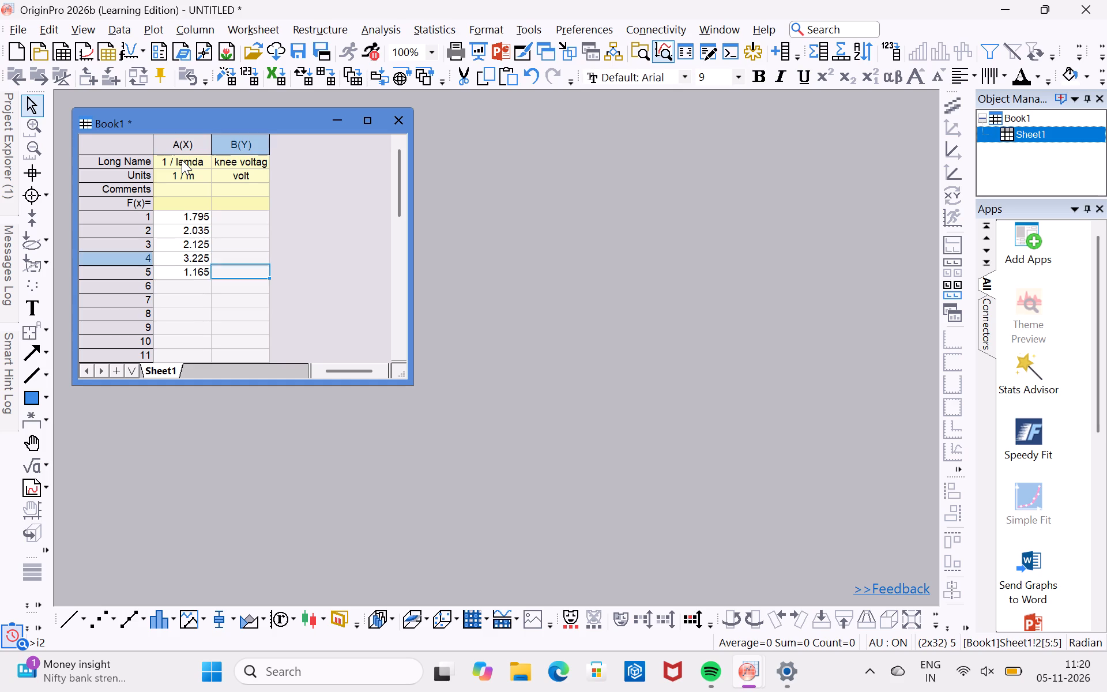
key("Up")
key("Up")
key("Up")
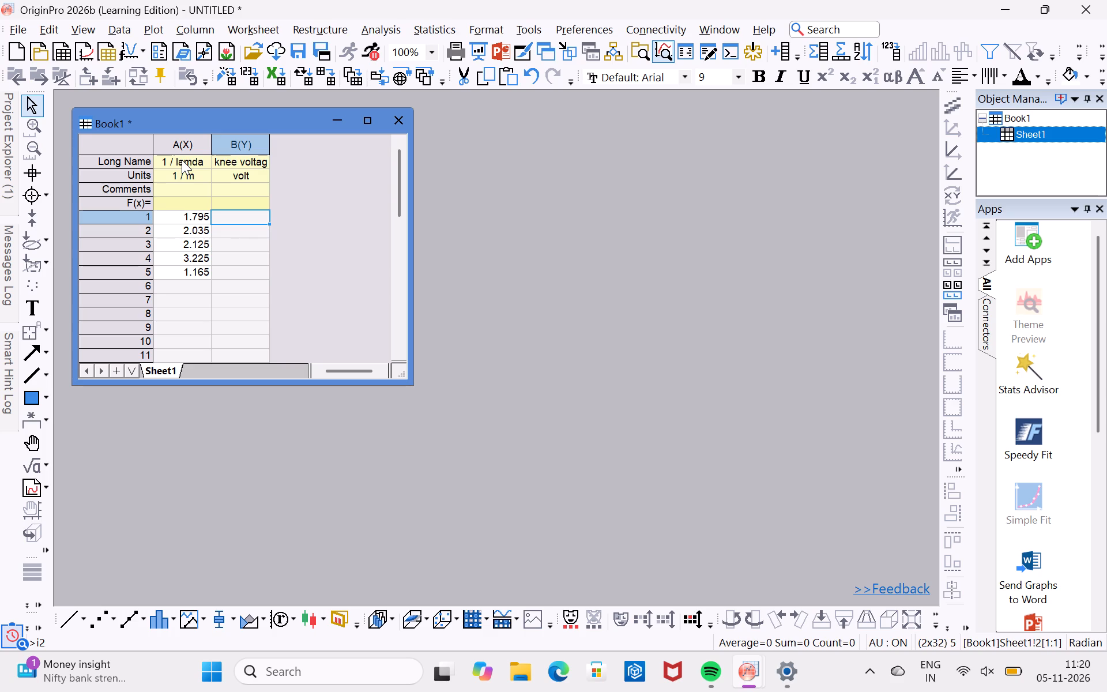
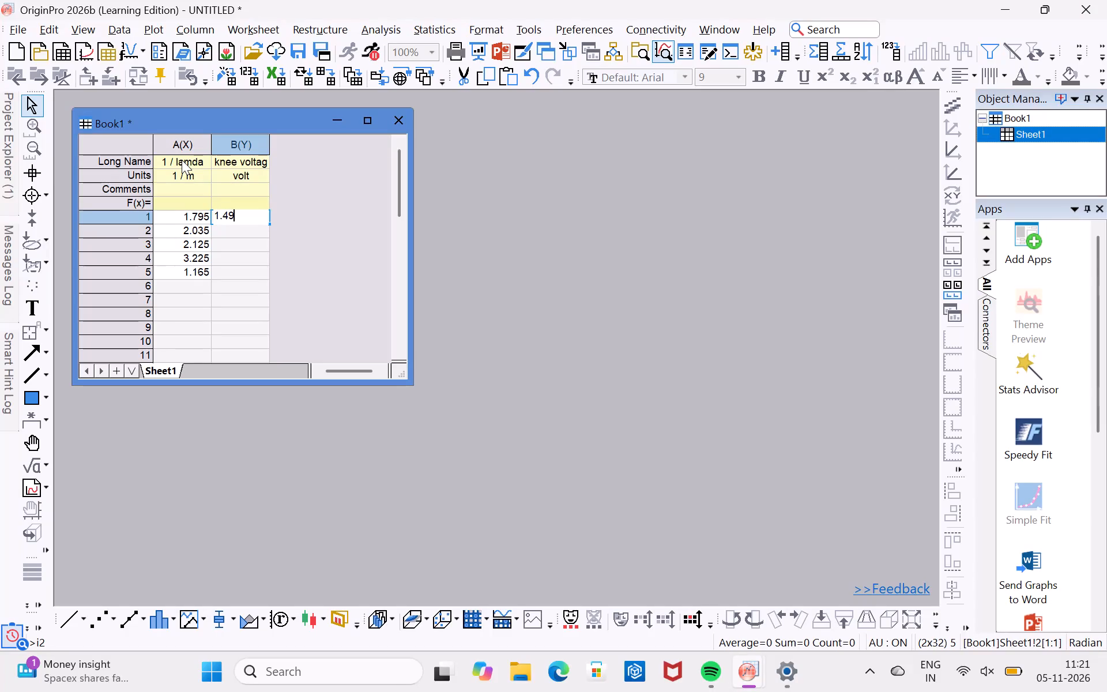
Complete the row 1 entry of the "knee voltage" column B(Y) as 1.49*10^6.
key("shift+asterisk")
key("shift+exclam")
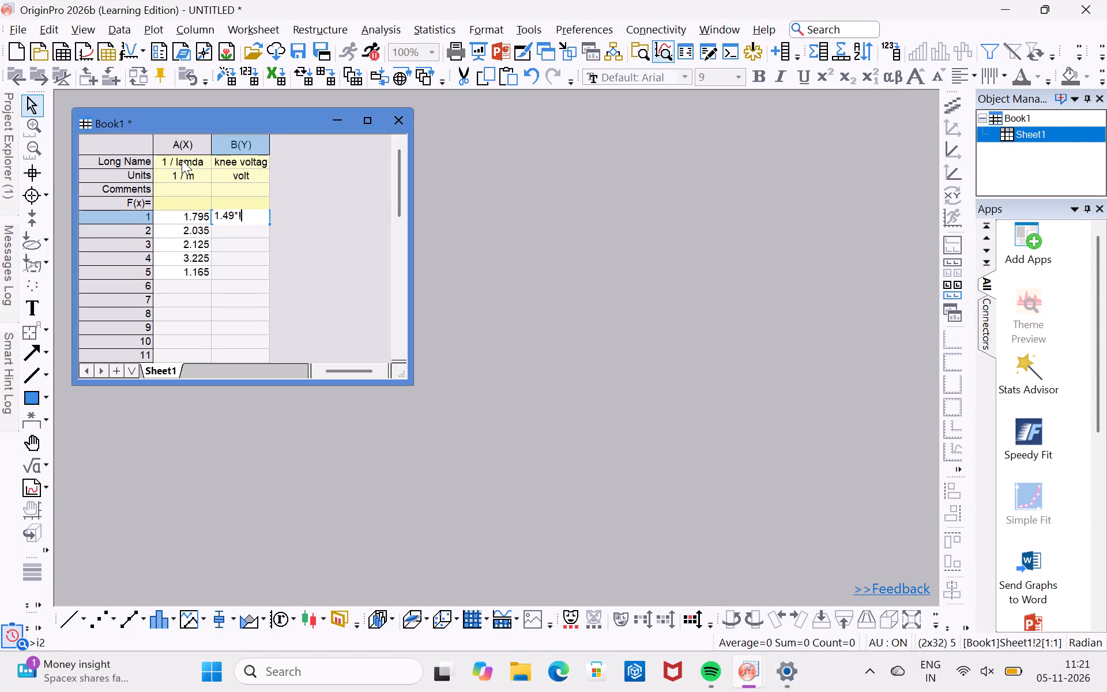
key("BackSpace")
type("10")
key("shift+asciicircum")
key("6")
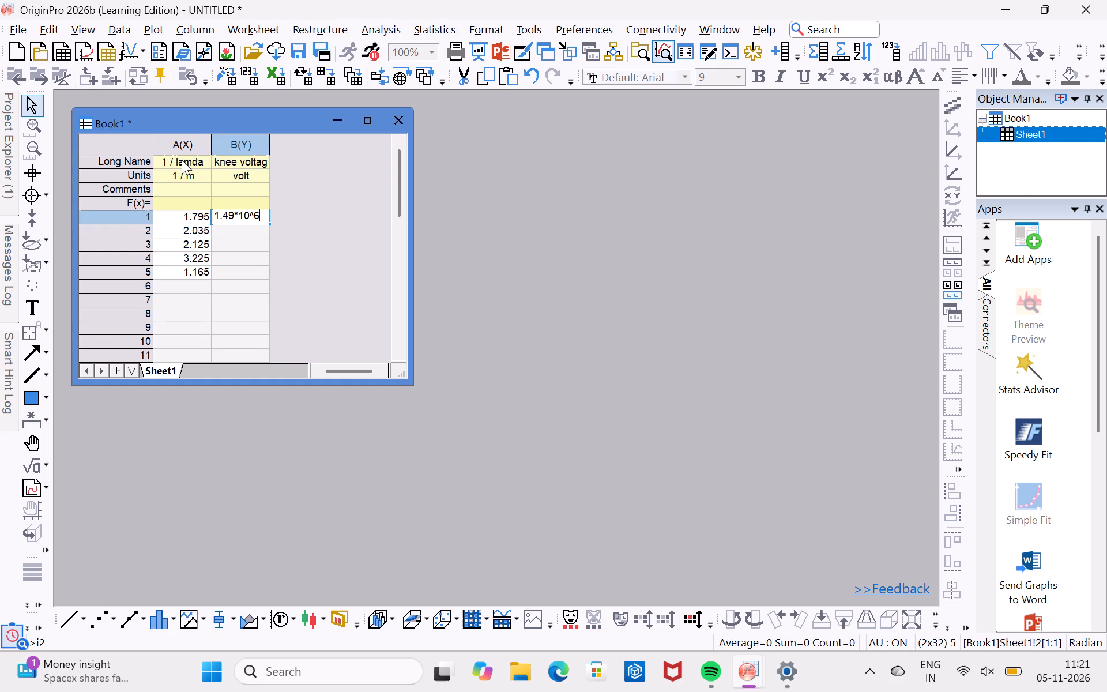
key("Return")
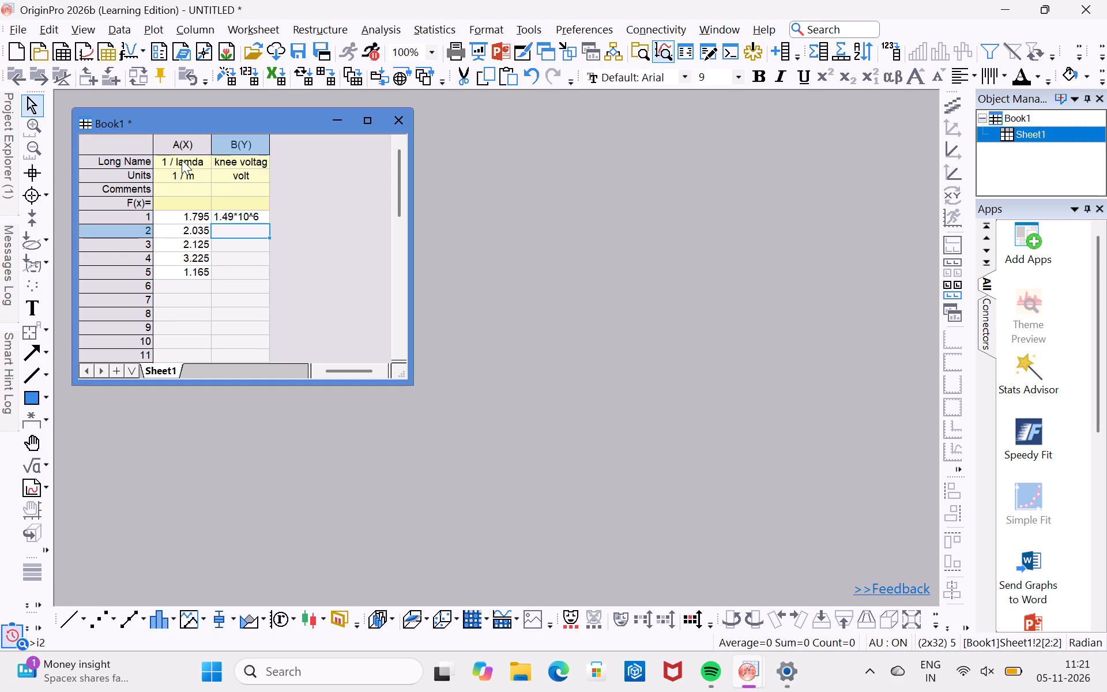
Enter 1.69*10^6 in row 2 of the "knee voltage" column B(Y).
type("1.")
type("69")
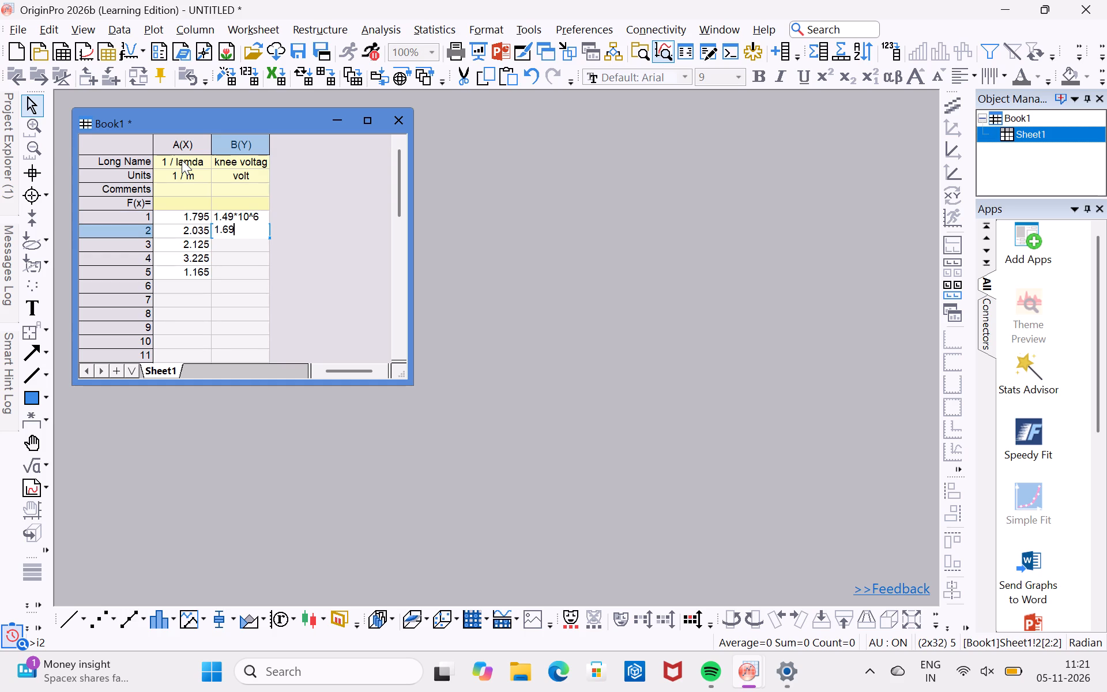
type("*10")
key("shift+asciicircum")
key("6")
key("Return")
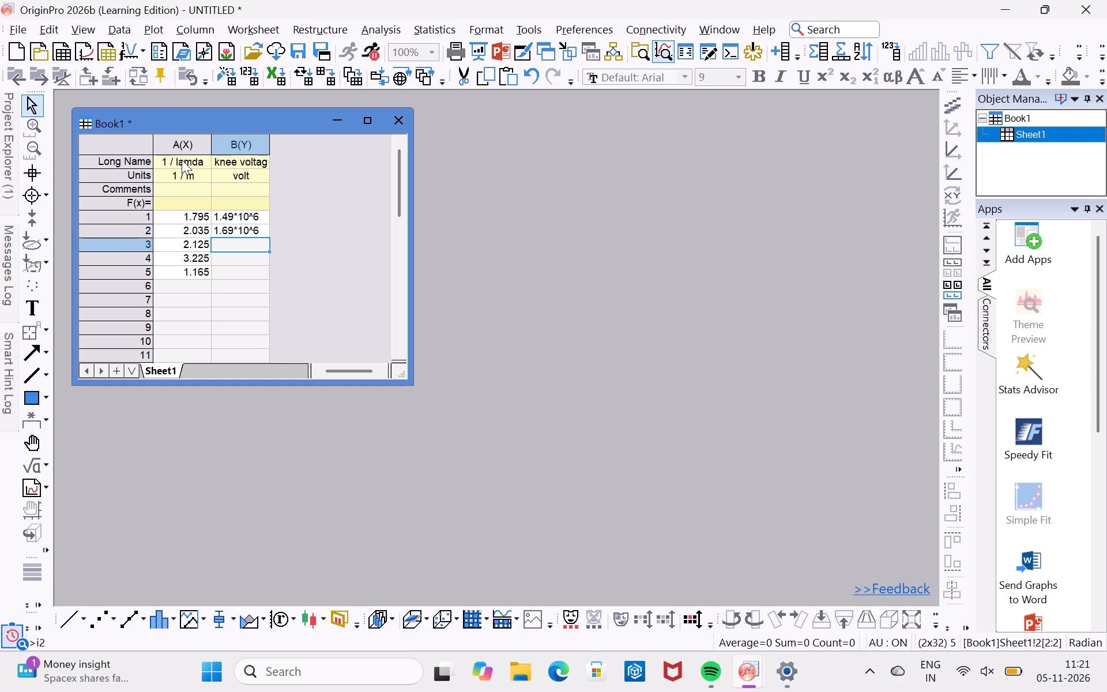
Enter 1.72*10^6 in row 3 of the "knee voltage" column B(Y).
type("1.")
type("72")
key("shift+asterisk")
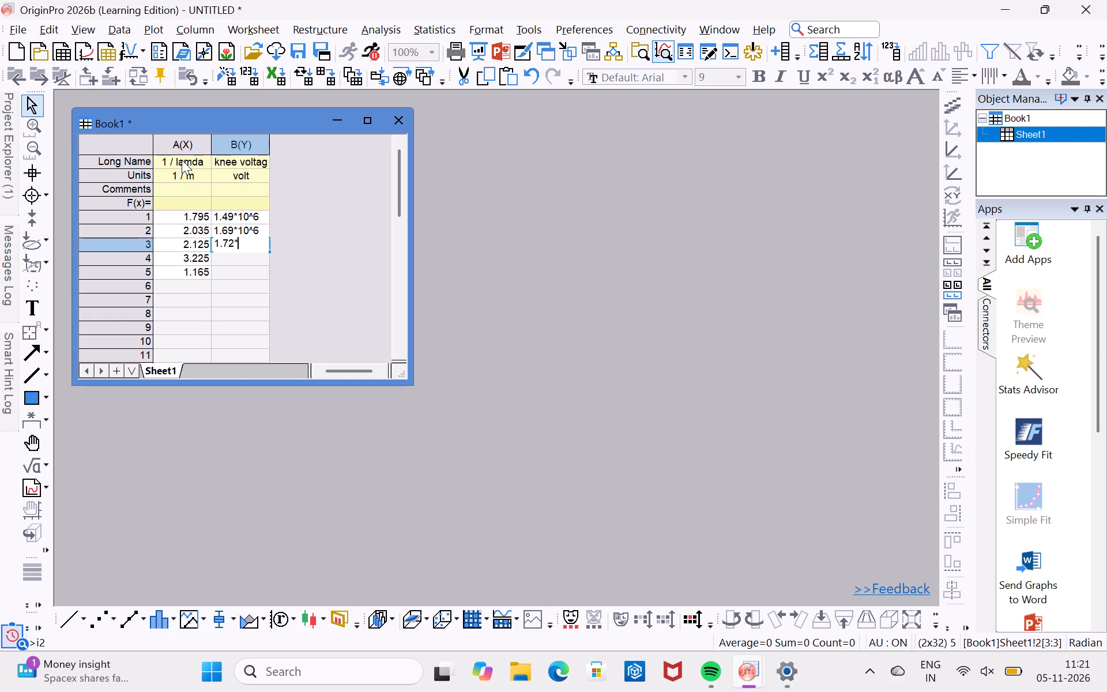
type("10")
key("shift+asciicircum")
key("6")
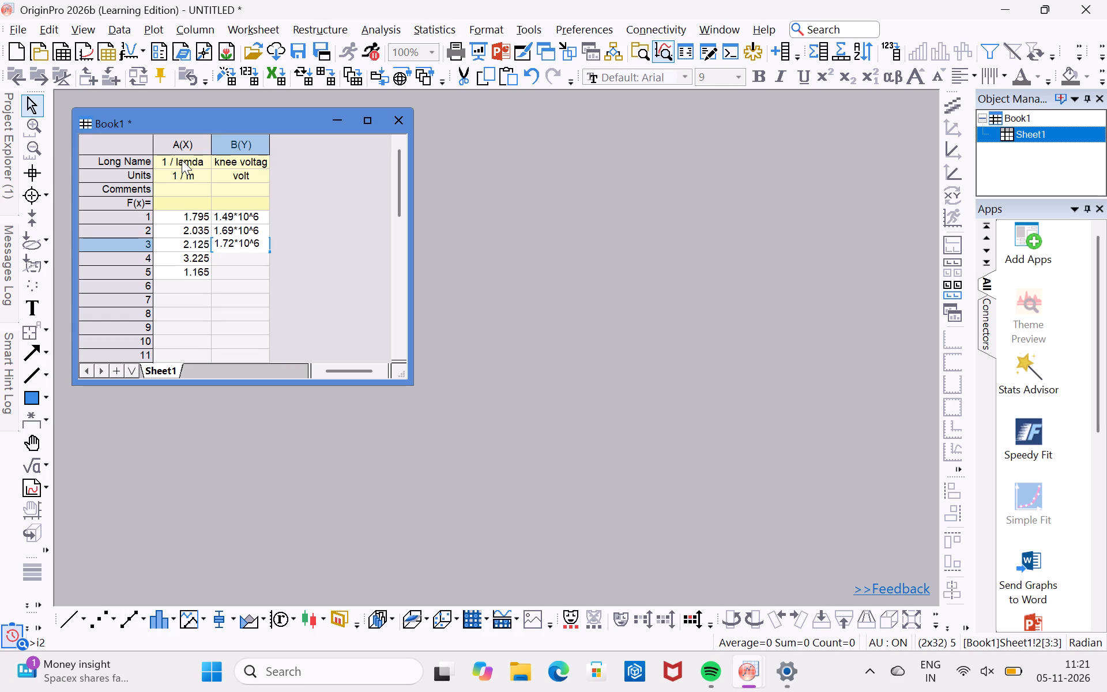
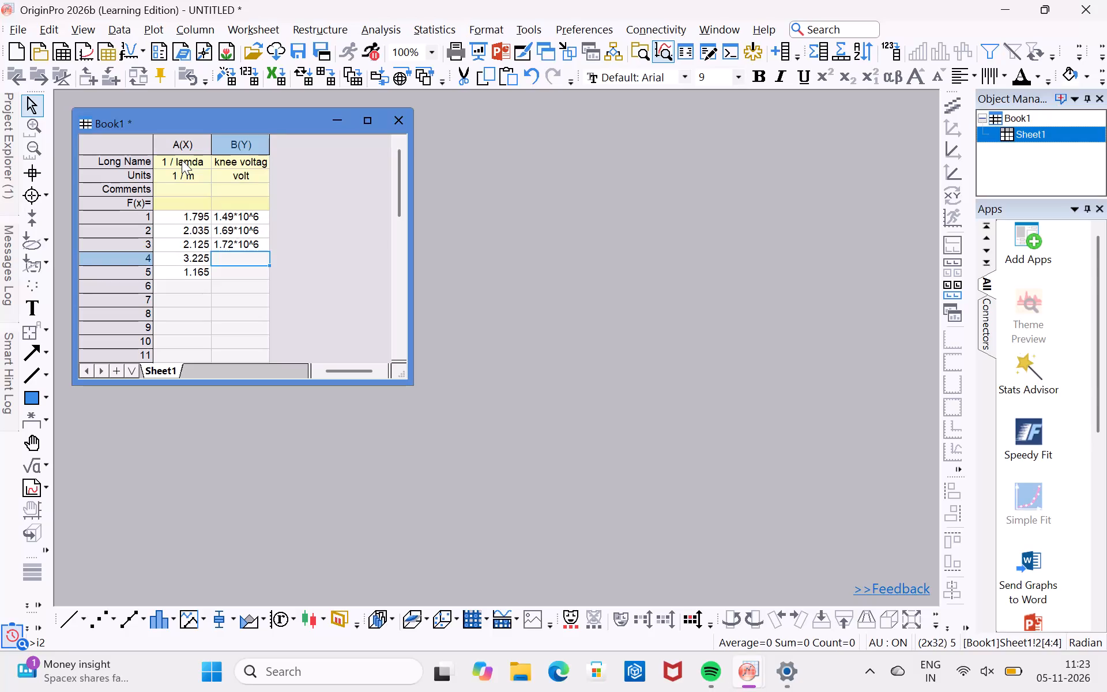
Enter 2.73*10^6 in row 4 of the "knee voltage" column B(Y).
type("2.")
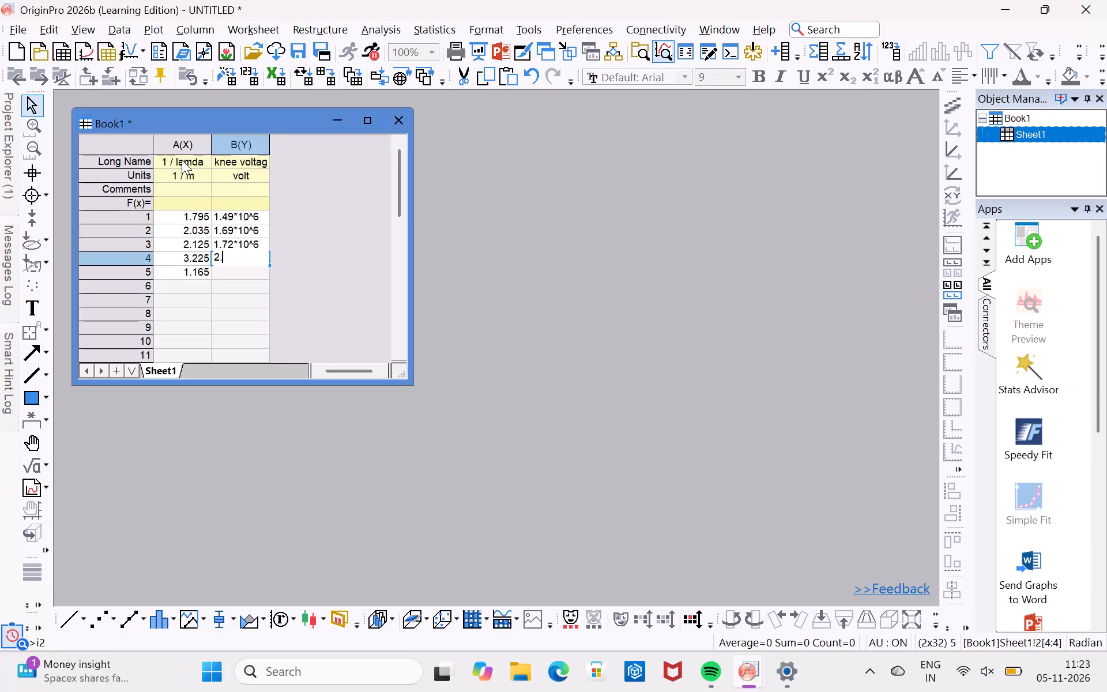
type("73")
key("shift+asterisk")
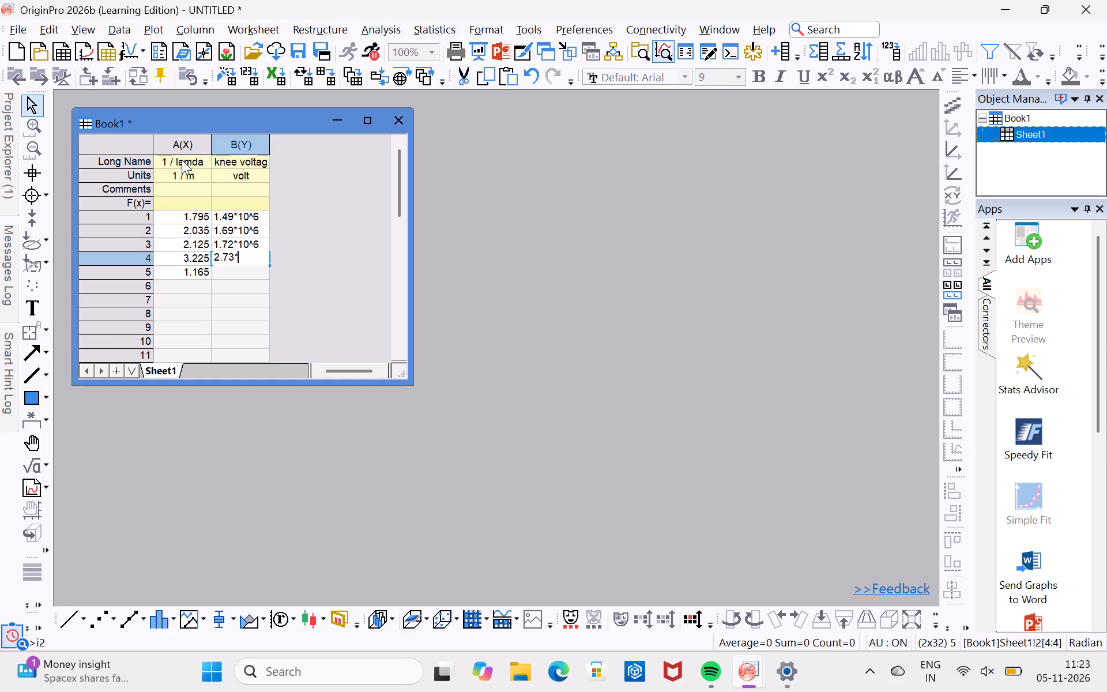
key("1")
key("0")
key("shift+asciicircum")
key("6")
key("Return")
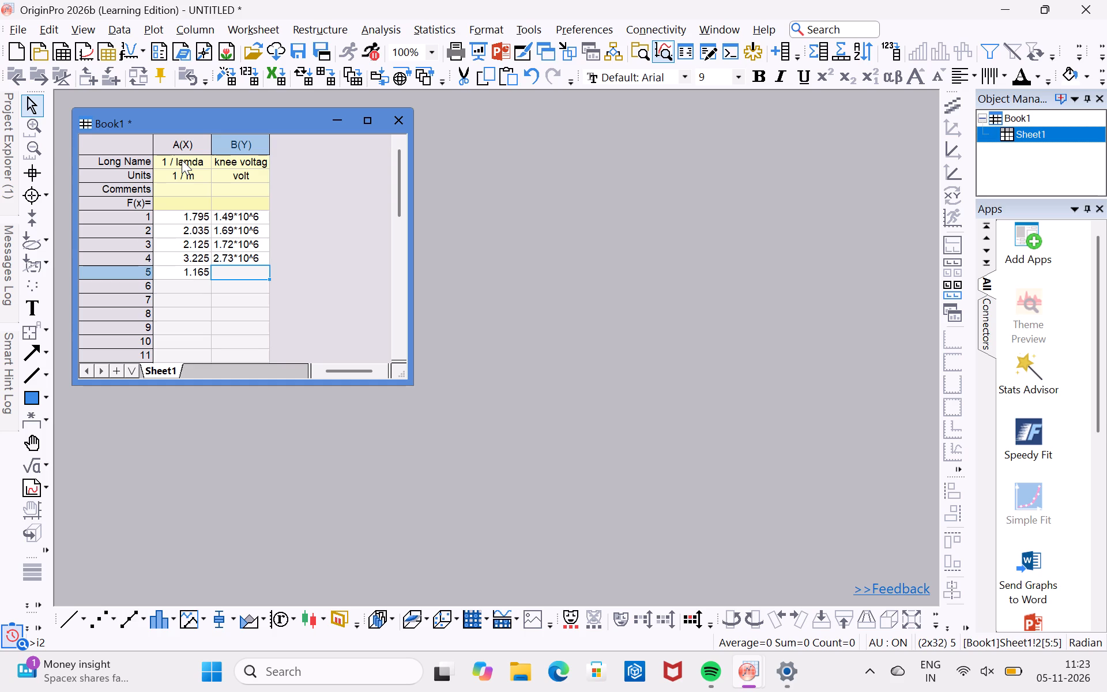
Enter 0.95*10^6 in row 5 of the "knee voltage" column B(Y).
type("0.")
type("95")
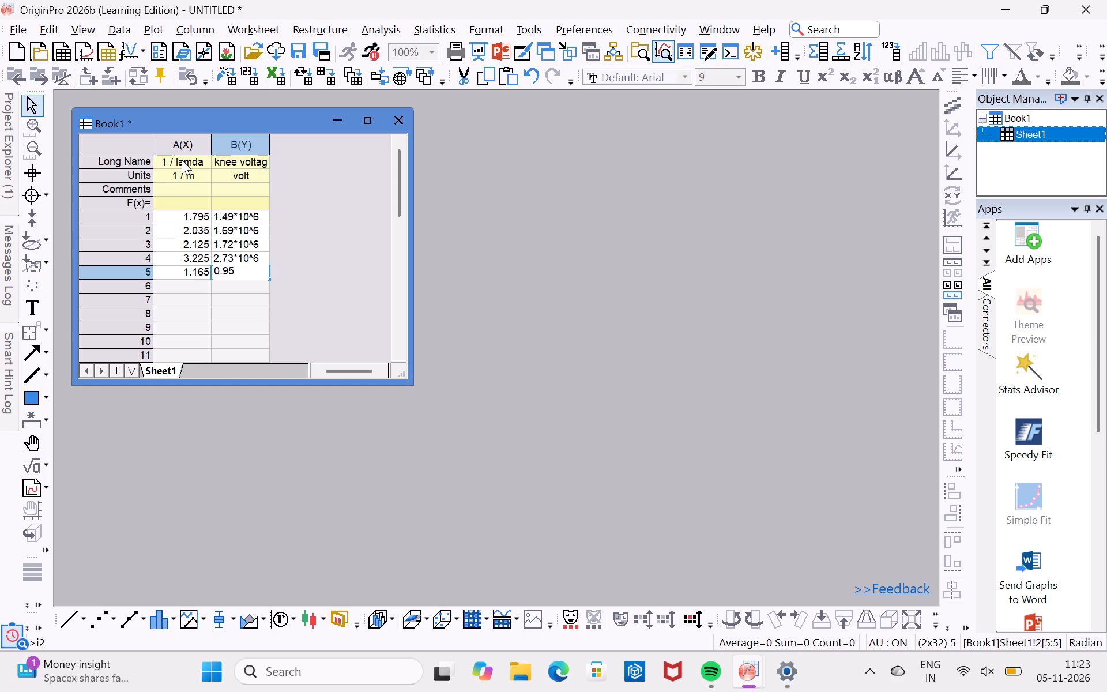
key("shift+asterisk")
type("10")
type("^6")
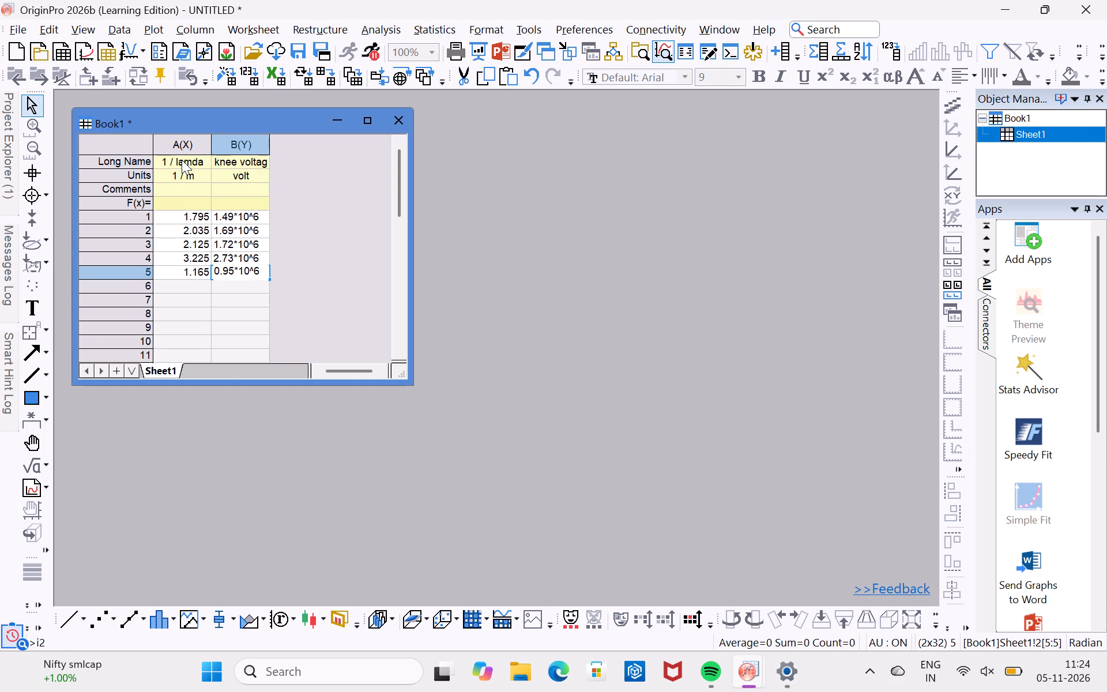
left_click(153, 210)
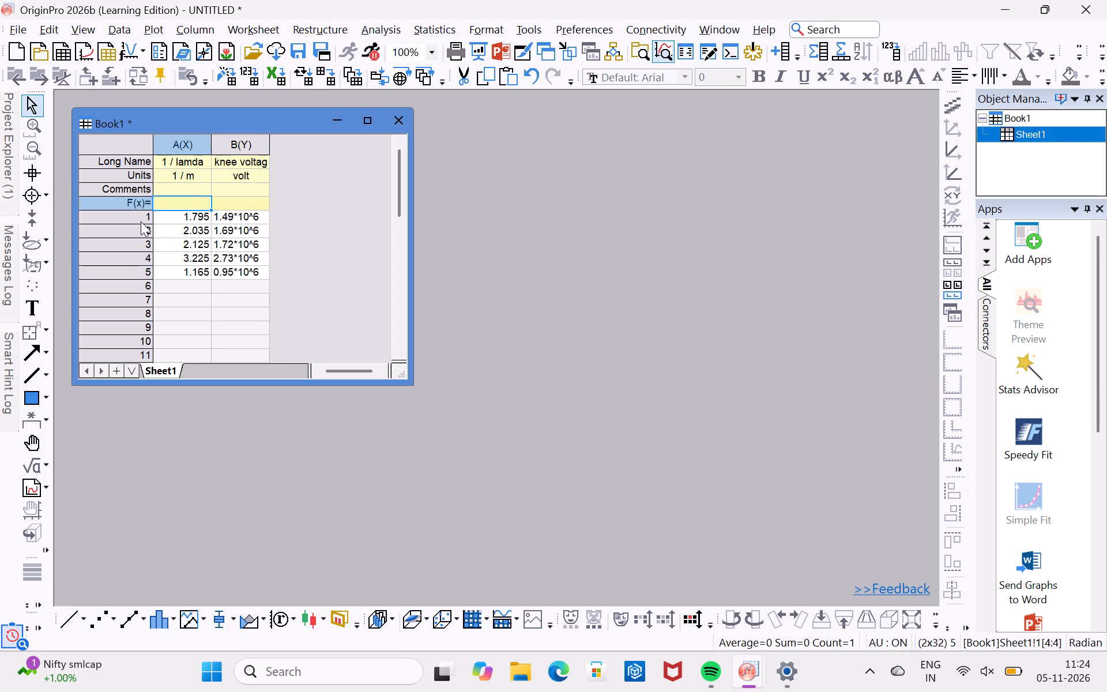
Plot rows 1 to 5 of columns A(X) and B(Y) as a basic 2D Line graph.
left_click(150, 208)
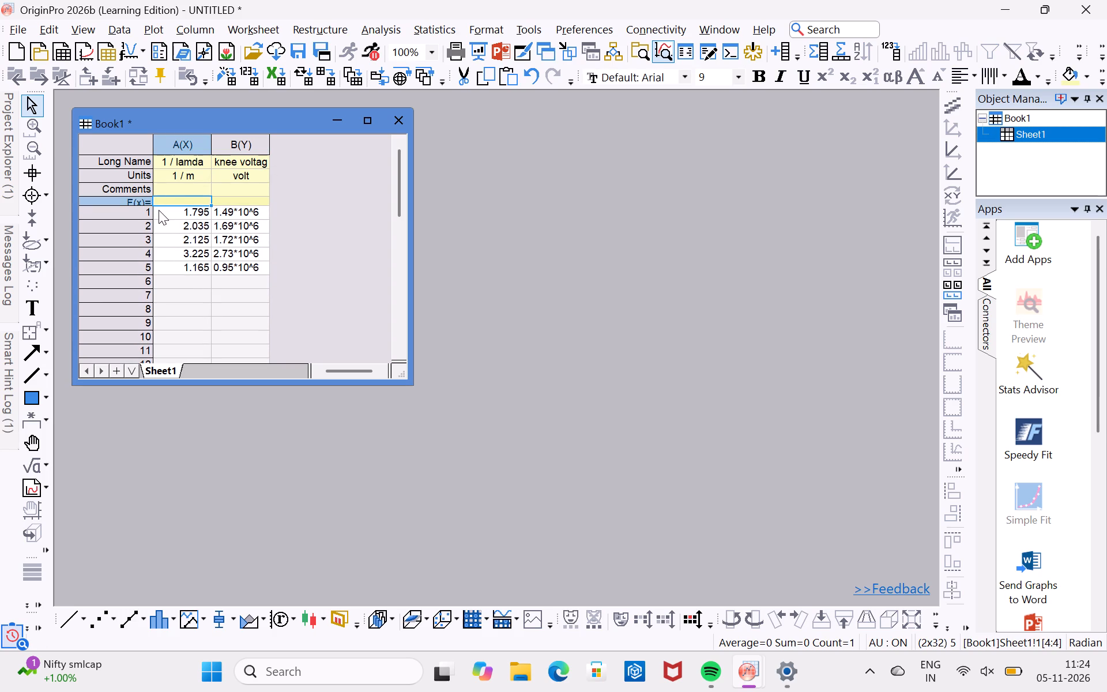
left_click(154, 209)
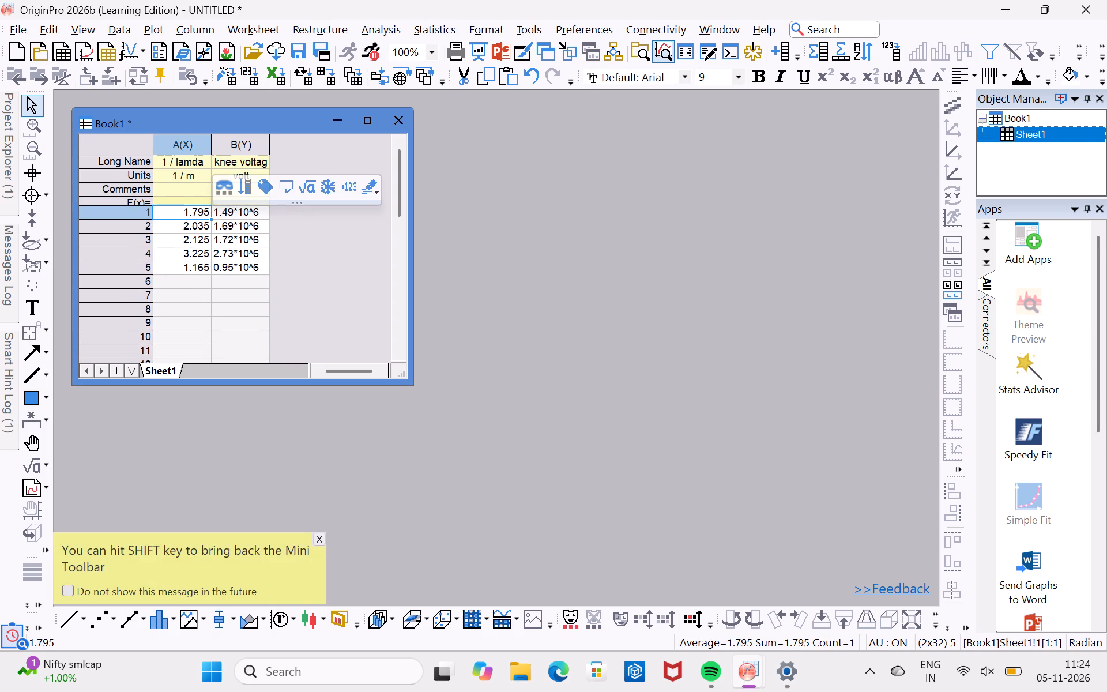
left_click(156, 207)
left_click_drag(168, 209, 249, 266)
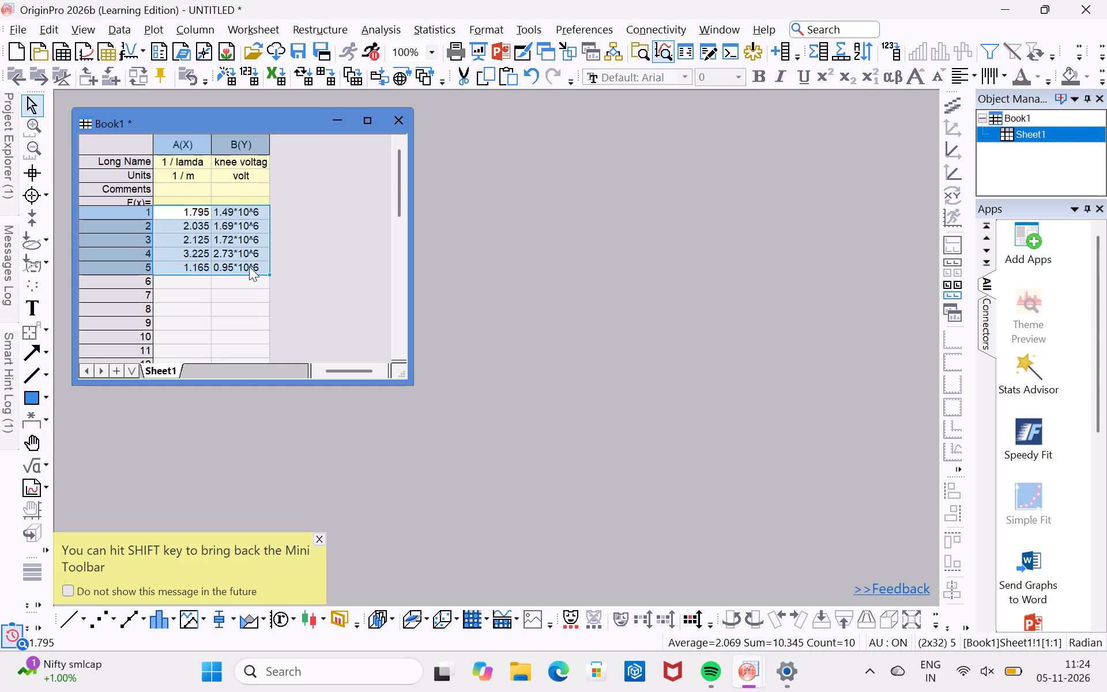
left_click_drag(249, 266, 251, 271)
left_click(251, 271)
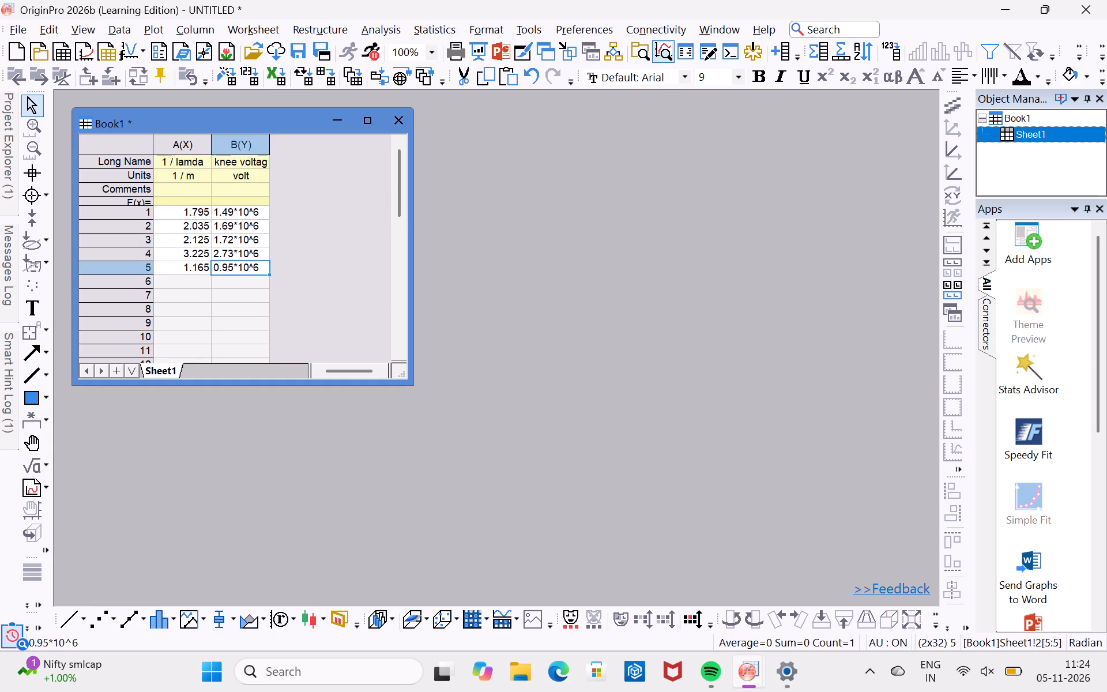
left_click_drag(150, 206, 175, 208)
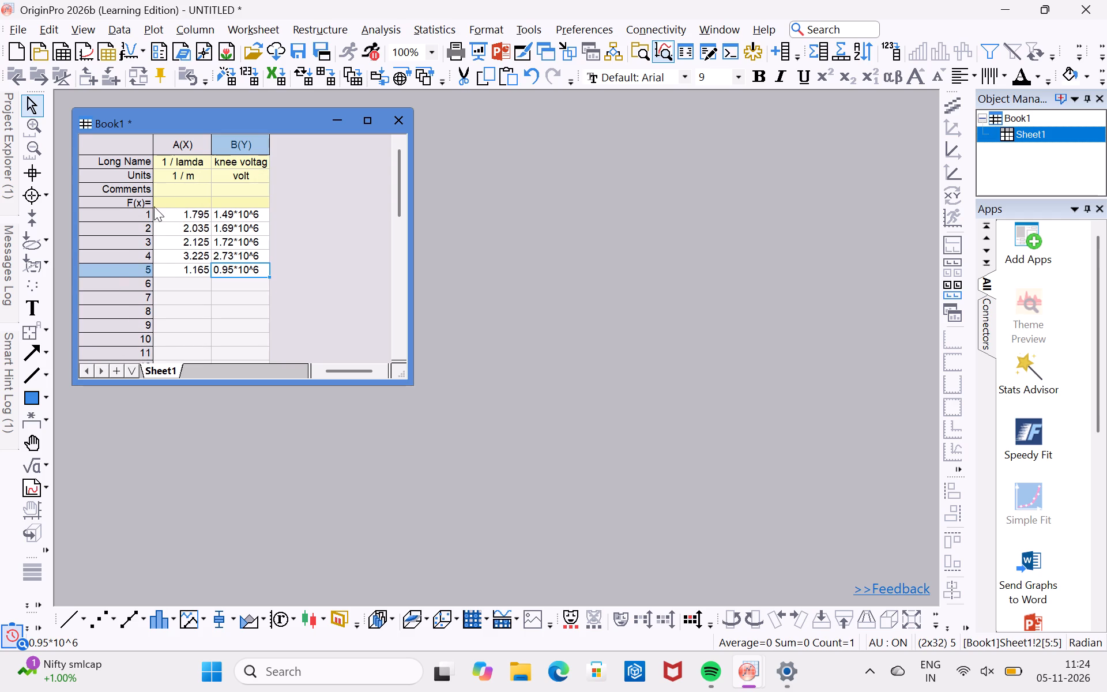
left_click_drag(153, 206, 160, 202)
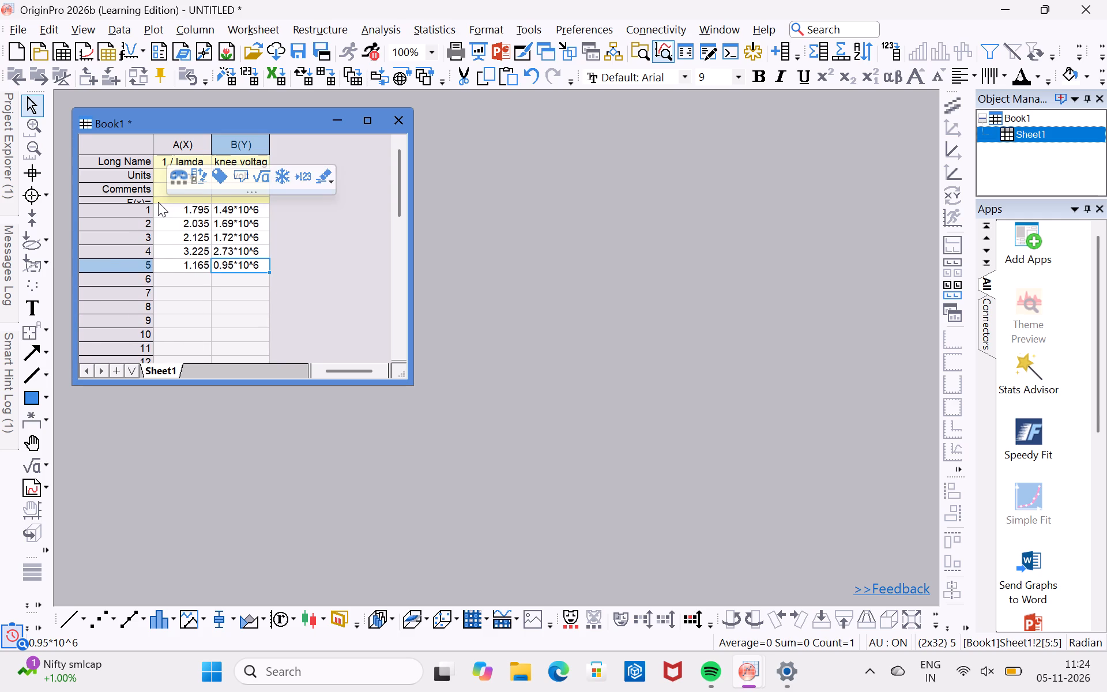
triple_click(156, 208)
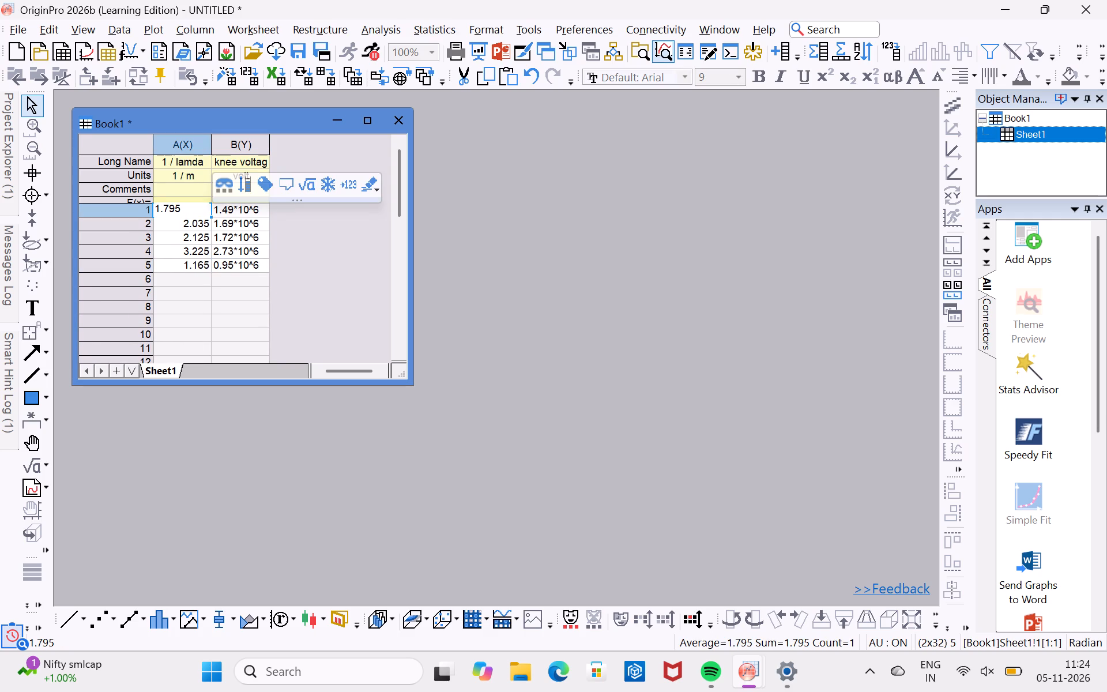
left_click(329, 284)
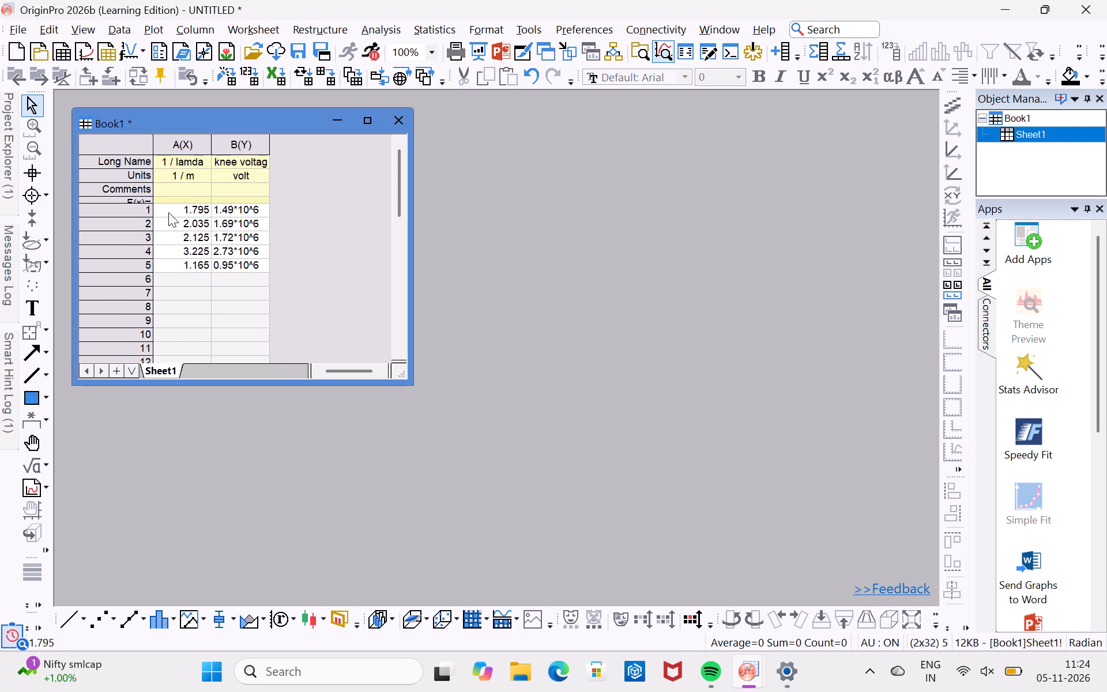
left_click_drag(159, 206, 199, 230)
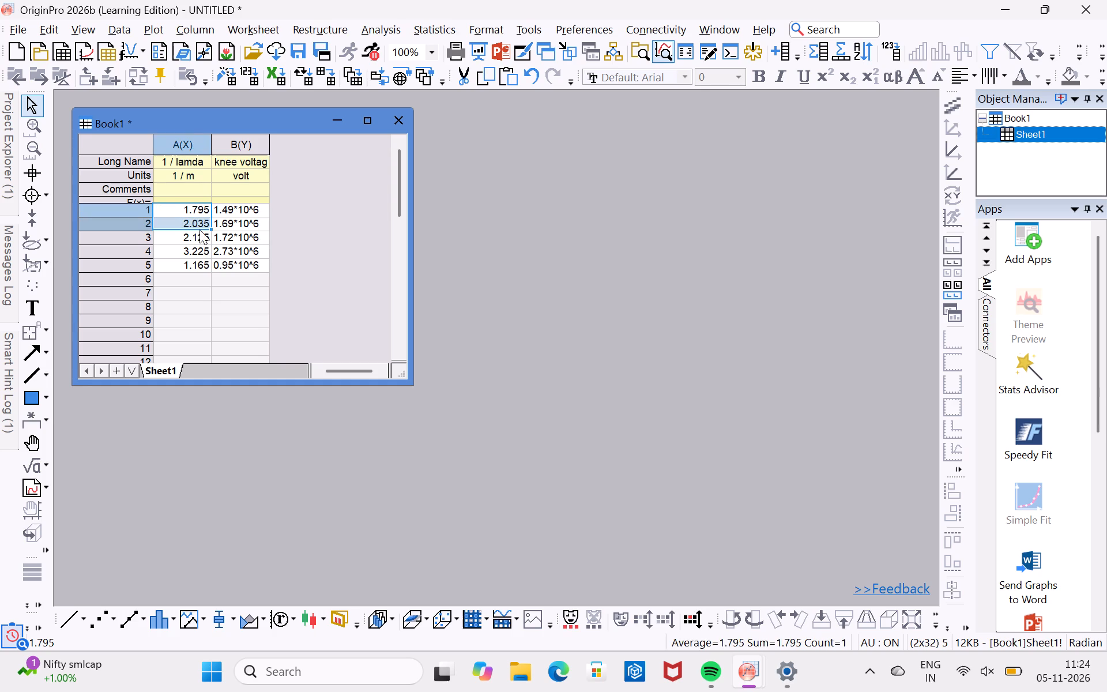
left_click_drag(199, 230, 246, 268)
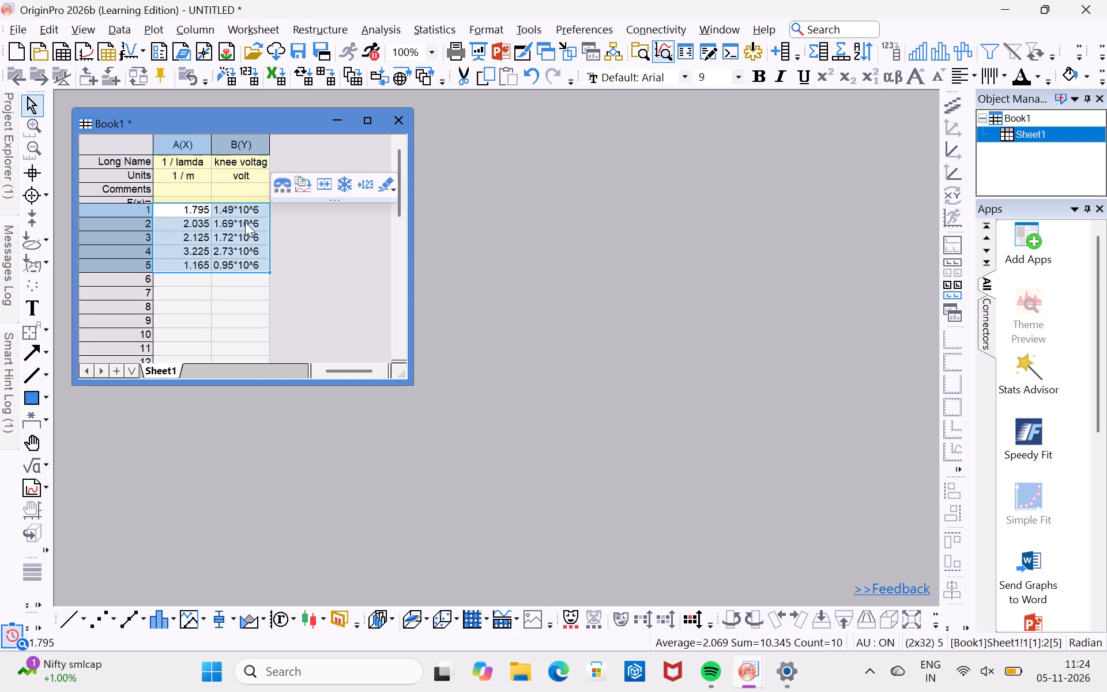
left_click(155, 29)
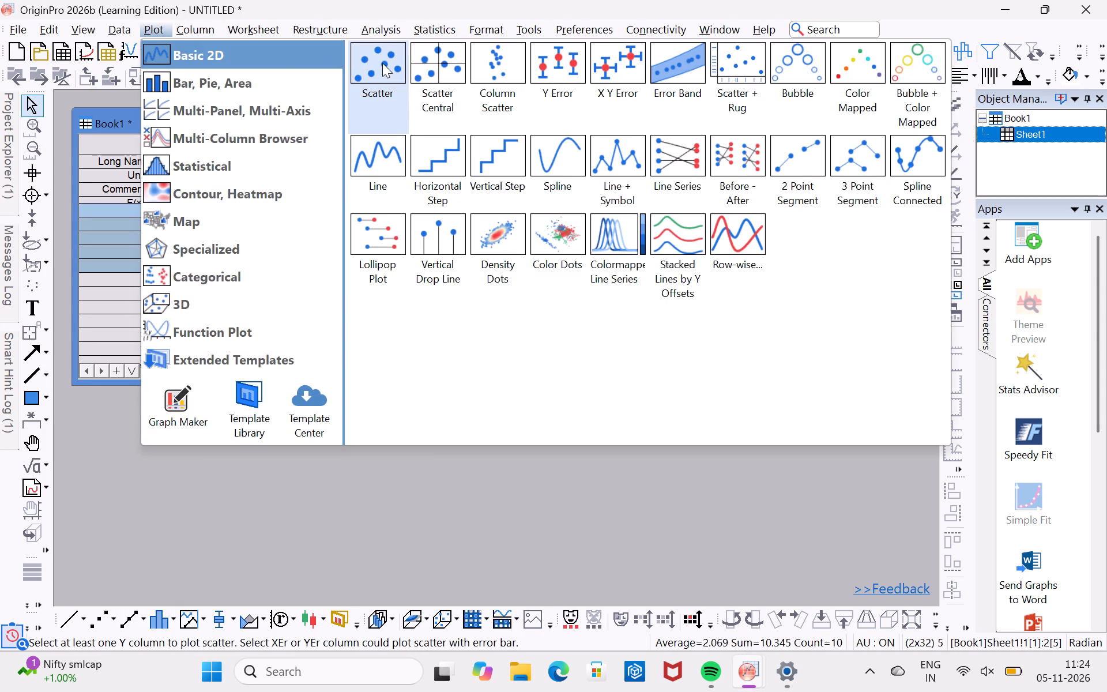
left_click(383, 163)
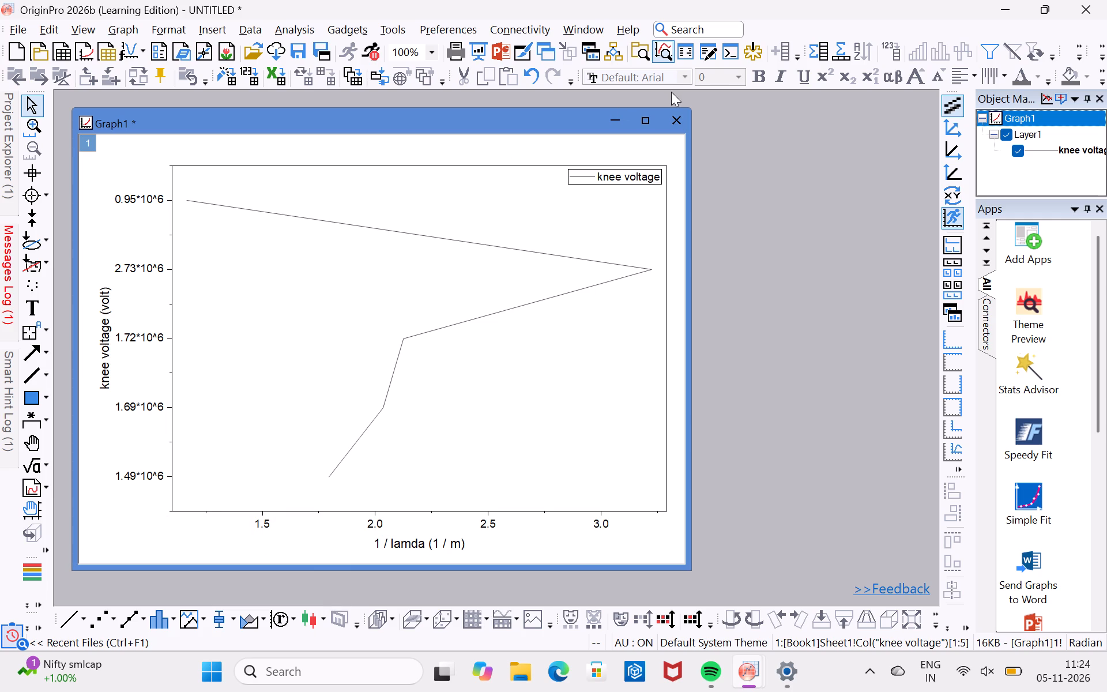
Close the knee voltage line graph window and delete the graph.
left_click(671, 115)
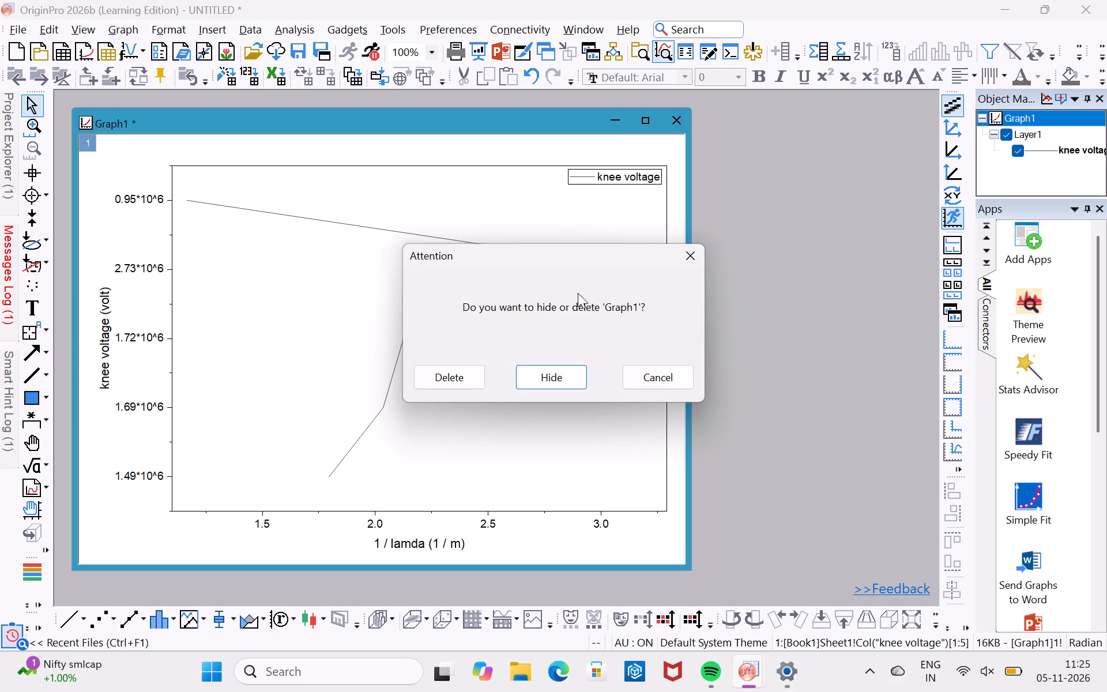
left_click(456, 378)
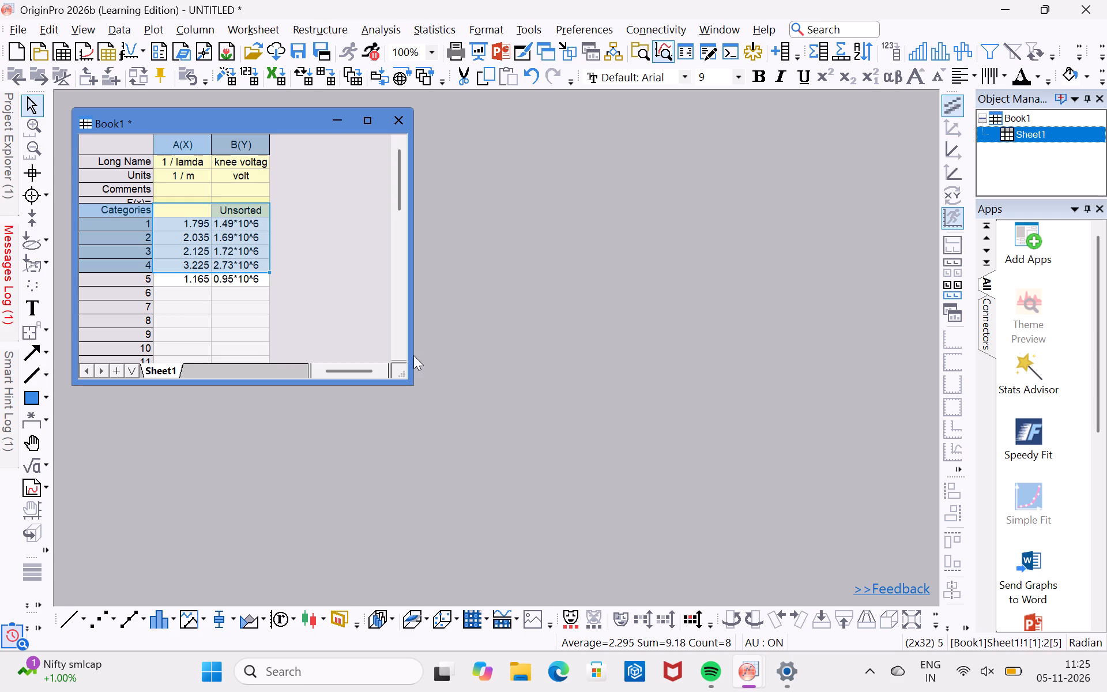
Select the Unsorted cell in the Categories row of column B(Y).
left_click(240, 206)
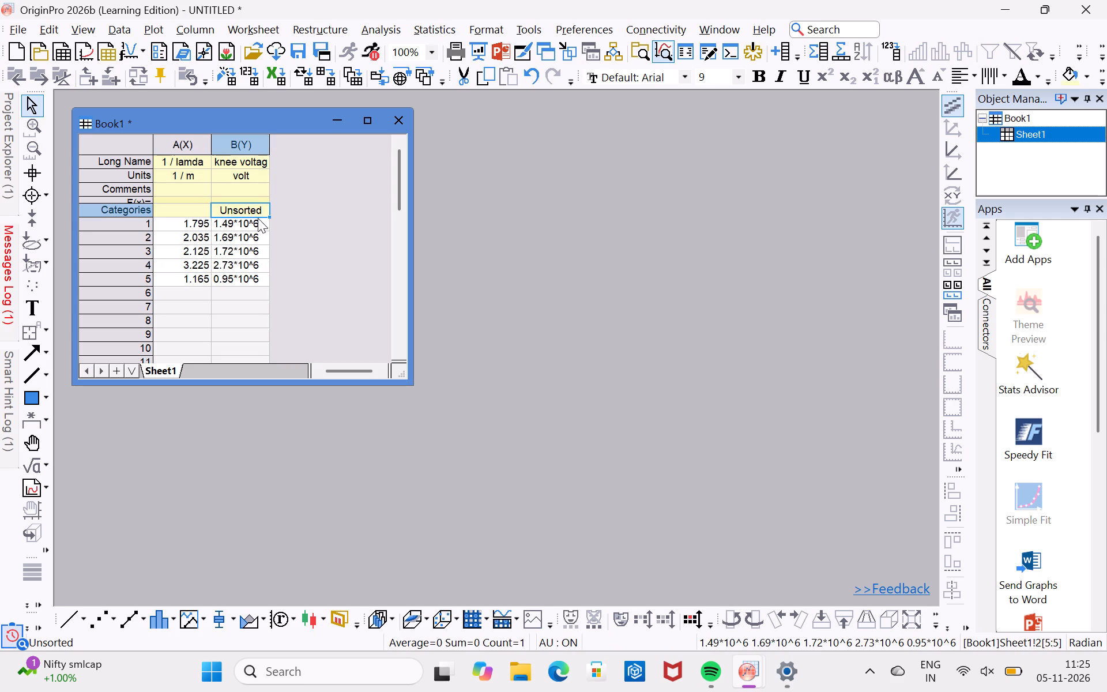